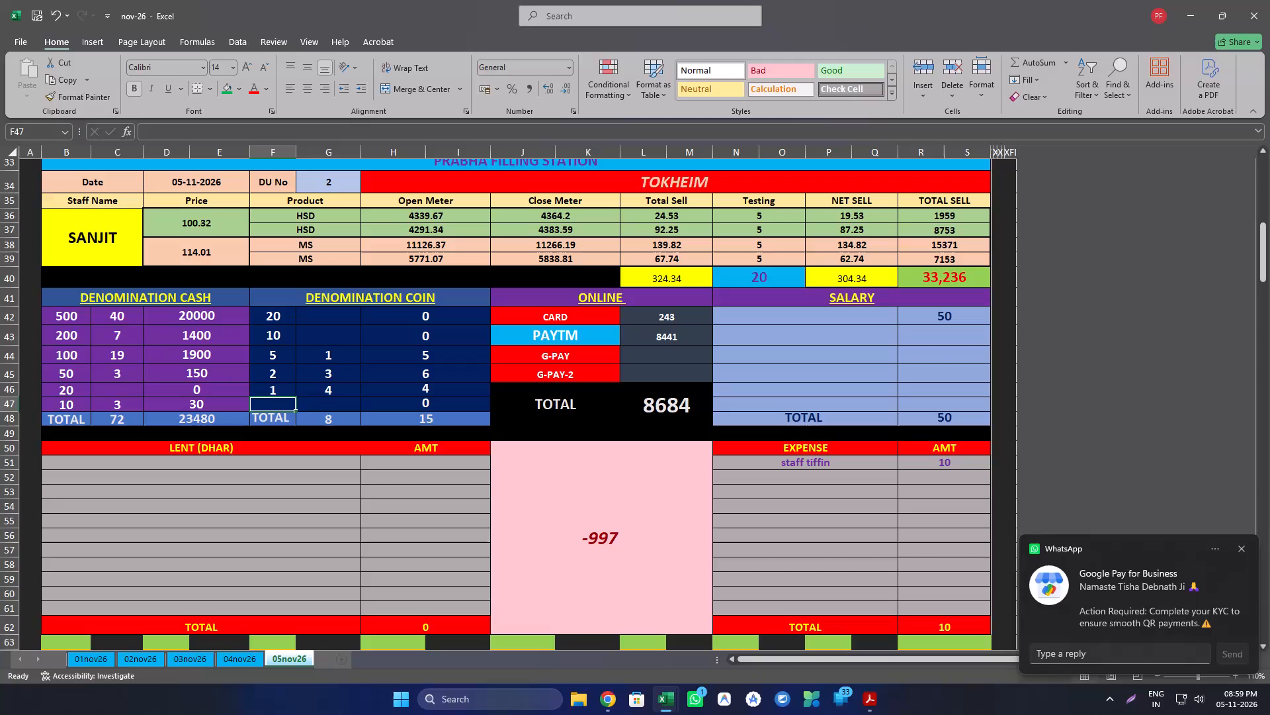
# Enter "bornomali advance" as the description in the first salary row of Sanjit's TOKHEIM section.
pyautogui.scroll(1, 519, 432)
pyautogui.scroll(-2, 519, 430)
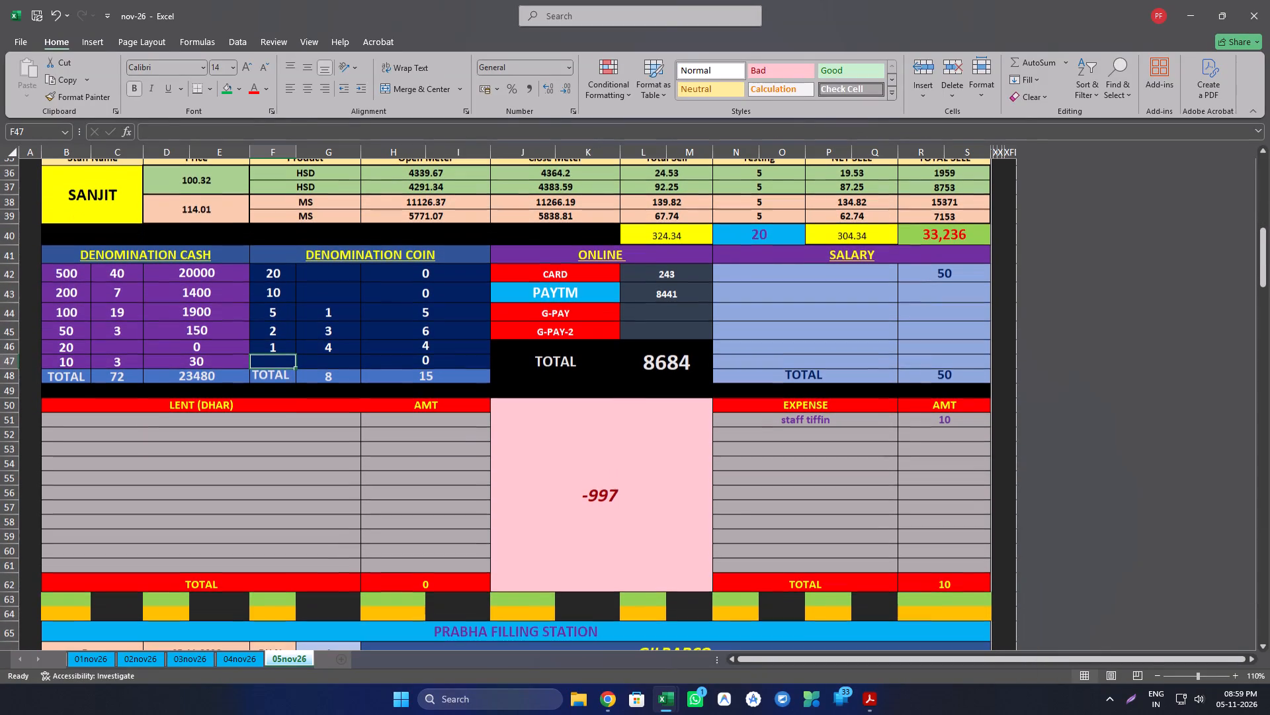
pyautogui.click(783, 277)
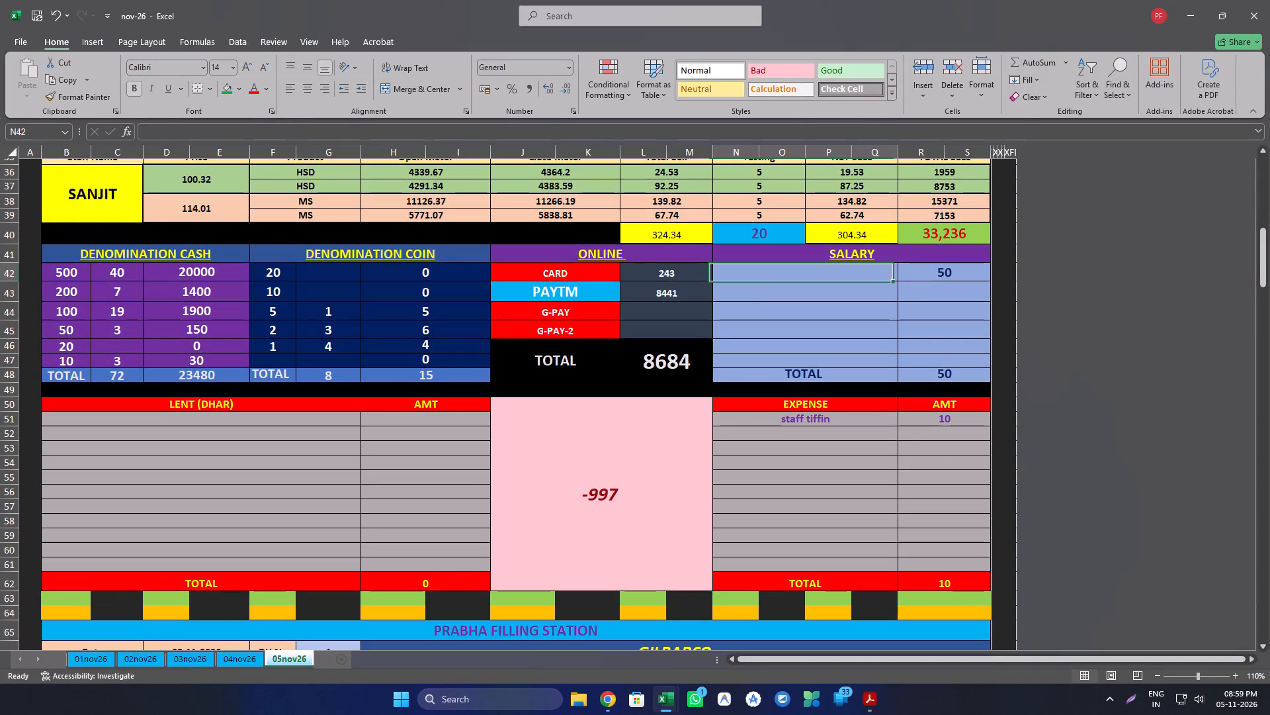
pyautogui.write('bornomal')
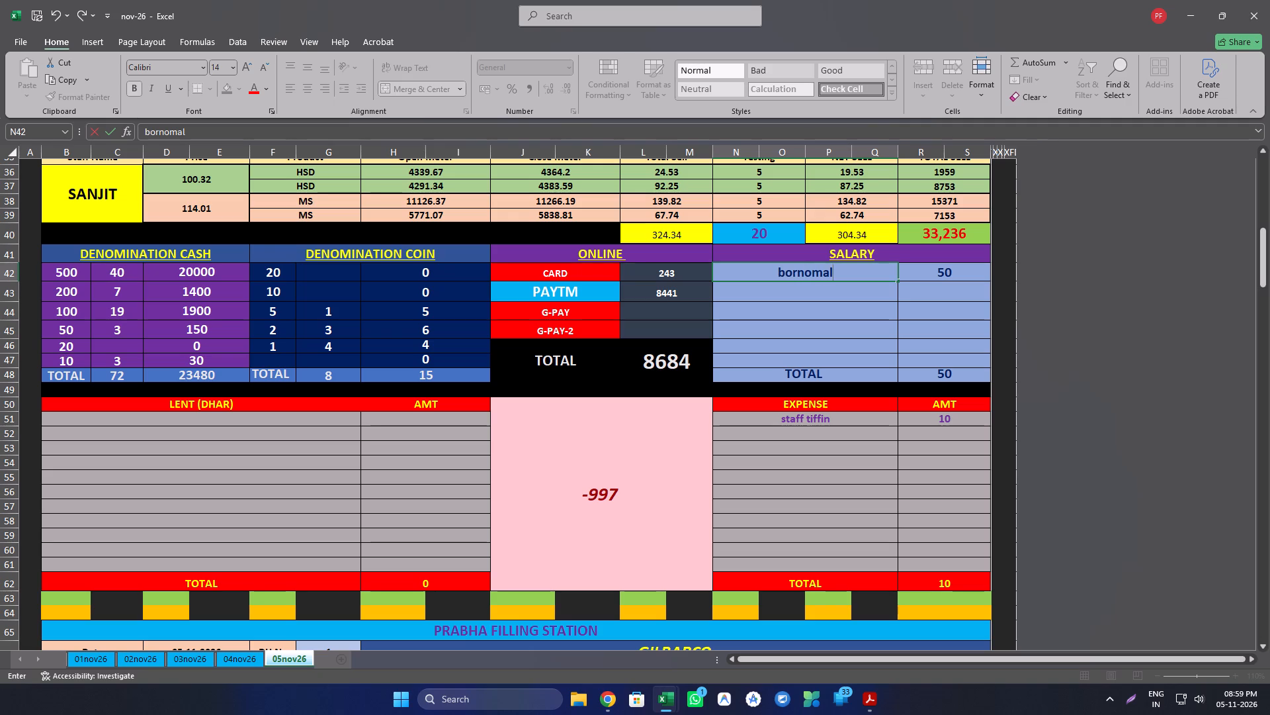
pyautogui.write('i')
pyautogui.press('space')
pyautogui.press('a')
pyautogui.write('dvance')
pyautogui.press('Return')
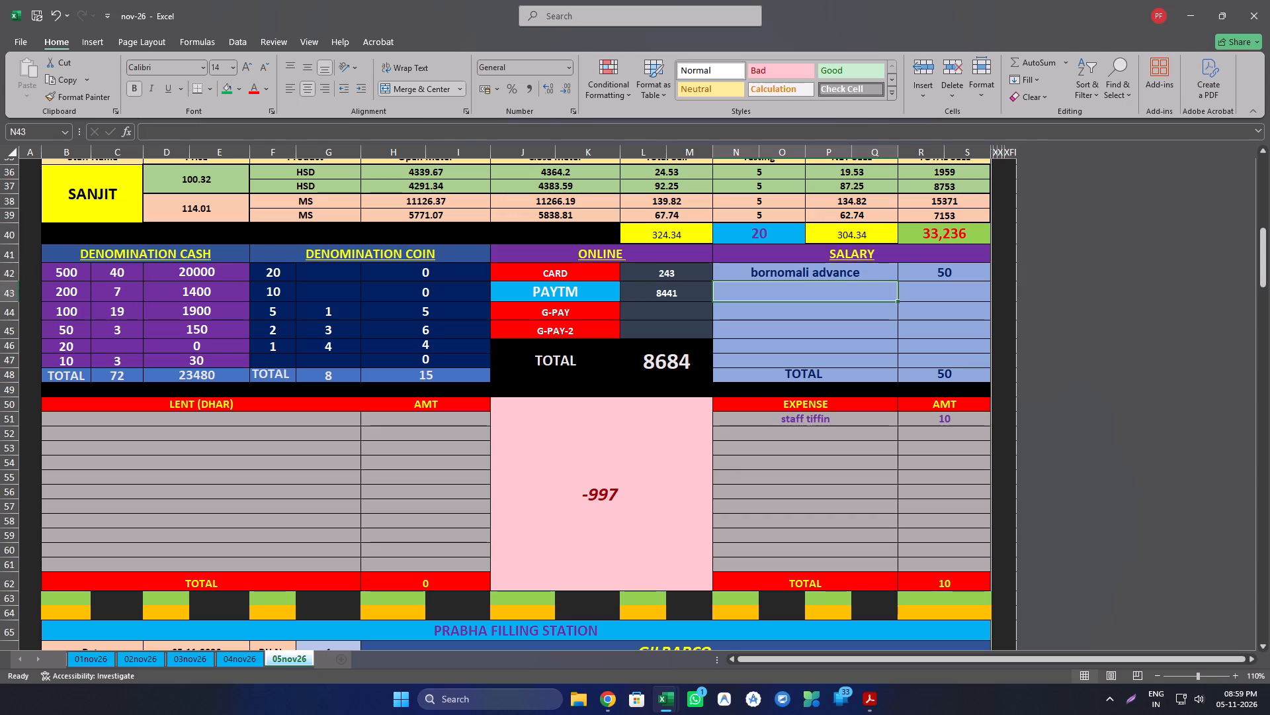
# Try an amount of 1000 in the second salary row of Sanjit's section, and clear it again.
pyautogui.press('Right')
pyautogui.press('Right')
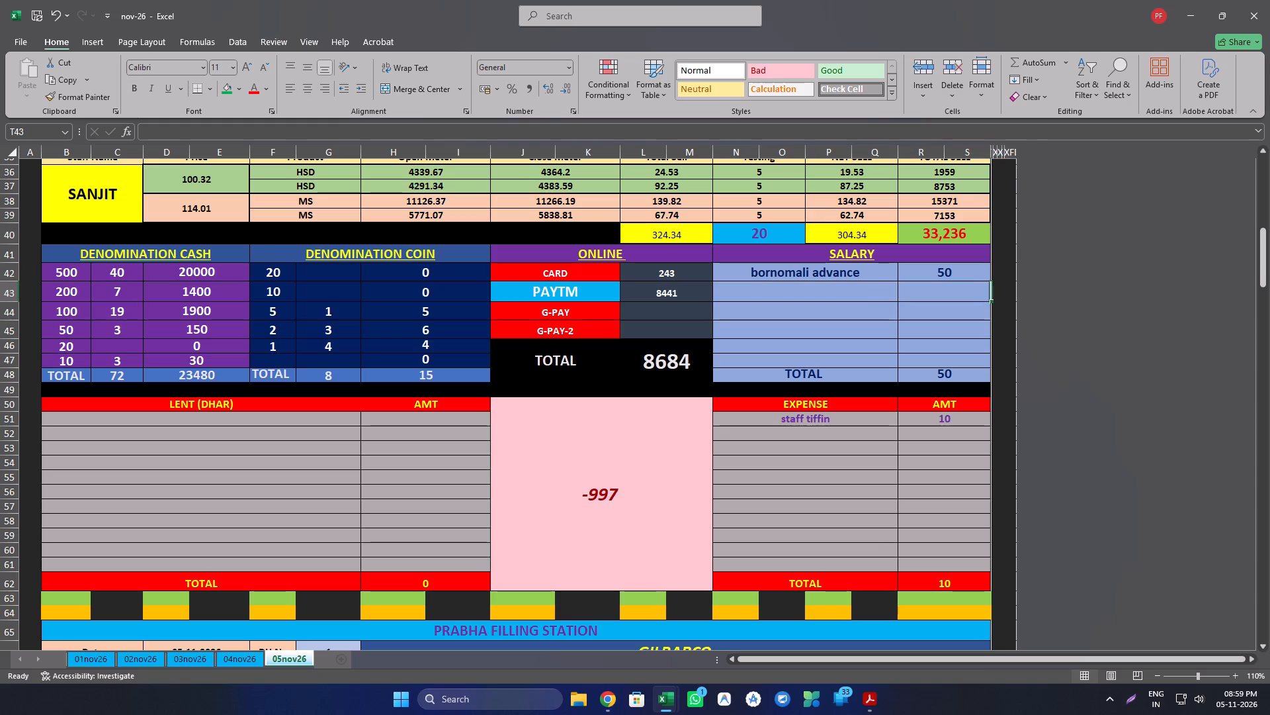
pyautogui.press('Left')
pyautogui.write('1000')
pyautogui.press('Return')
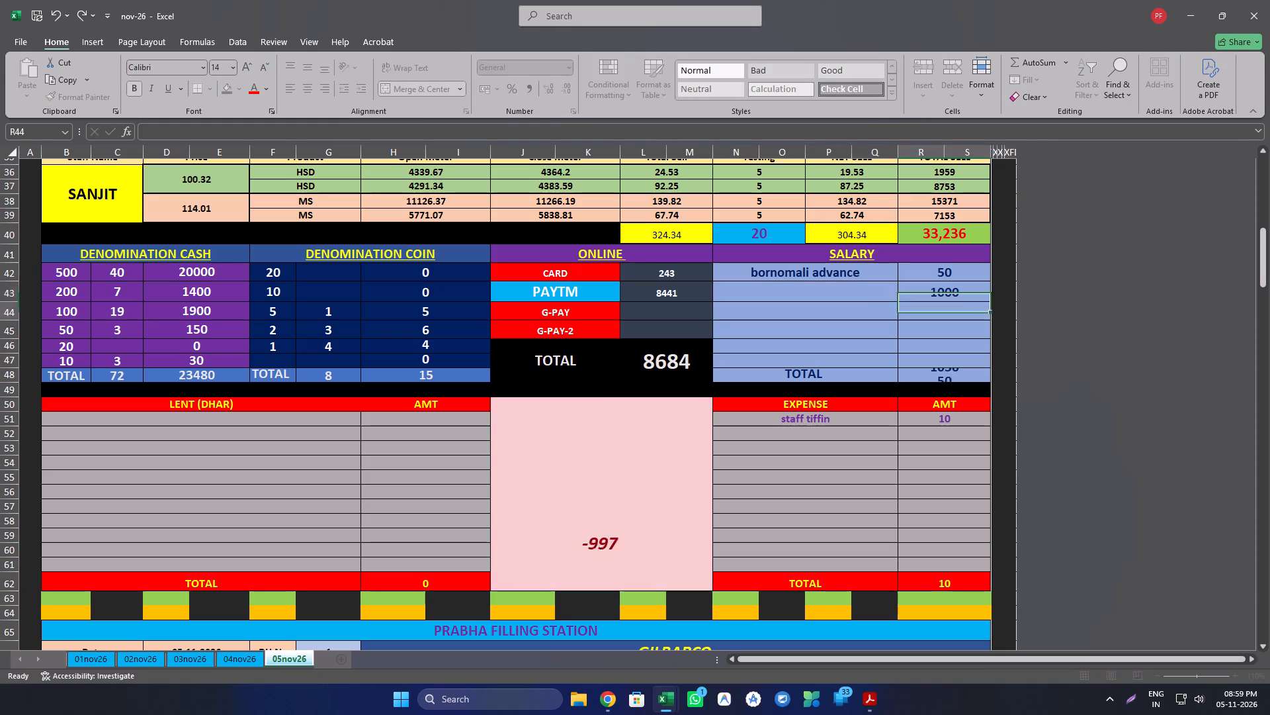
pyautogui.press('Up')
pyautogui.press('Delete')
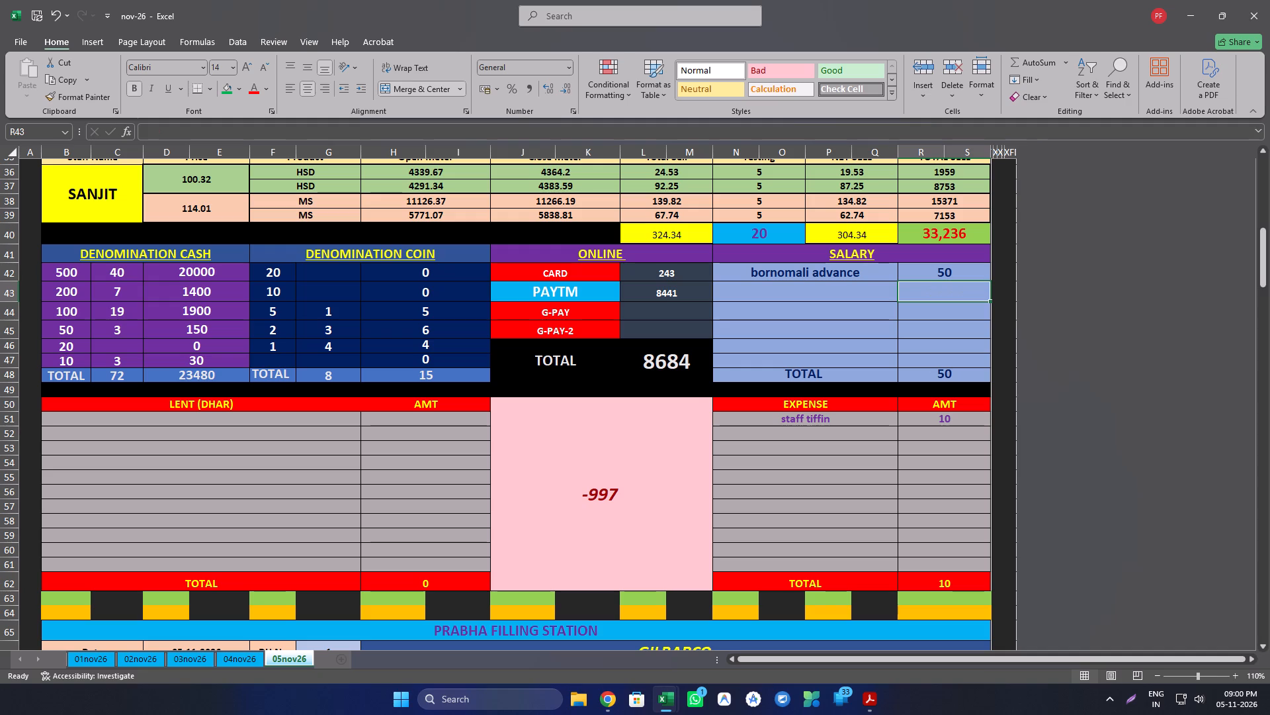
# Clear all four Close Meter readings in Bappa's GILBARCO section.
pyautogui.scroll(-6, 733, 441)
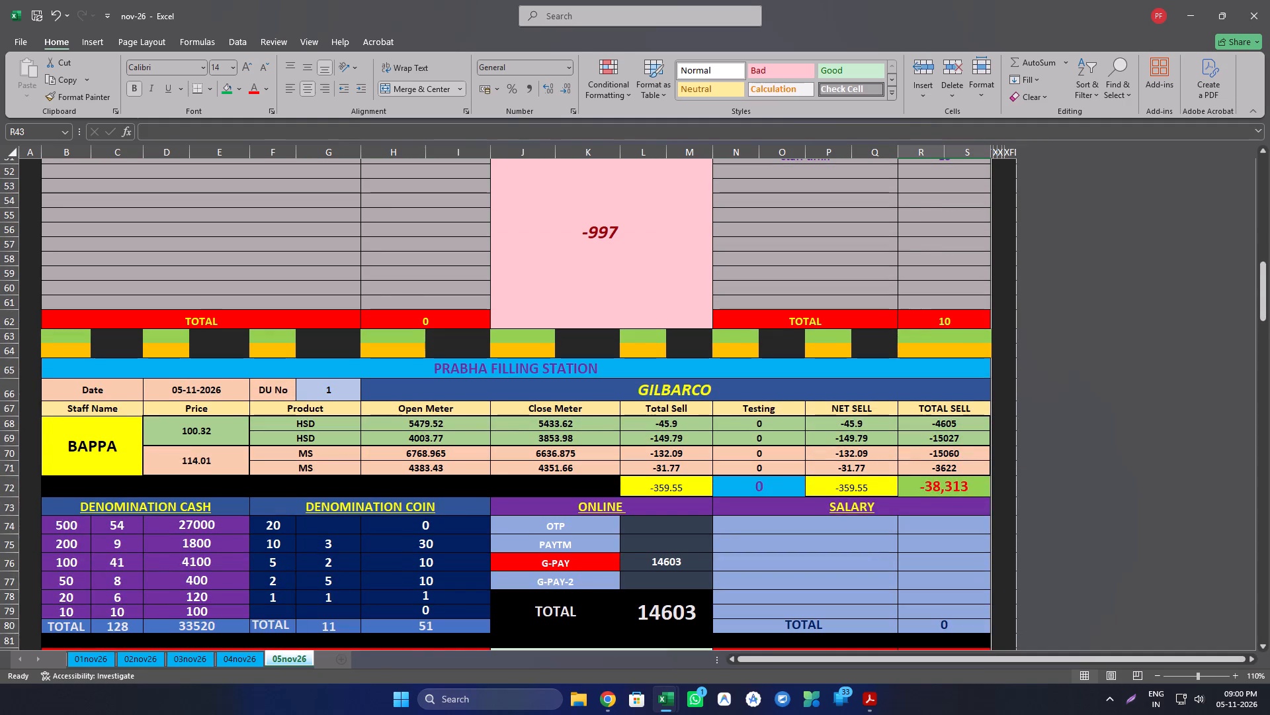
pyautogui.scroll(-4, 728, 445)
pyautogui.scroll(2, 727, 439)
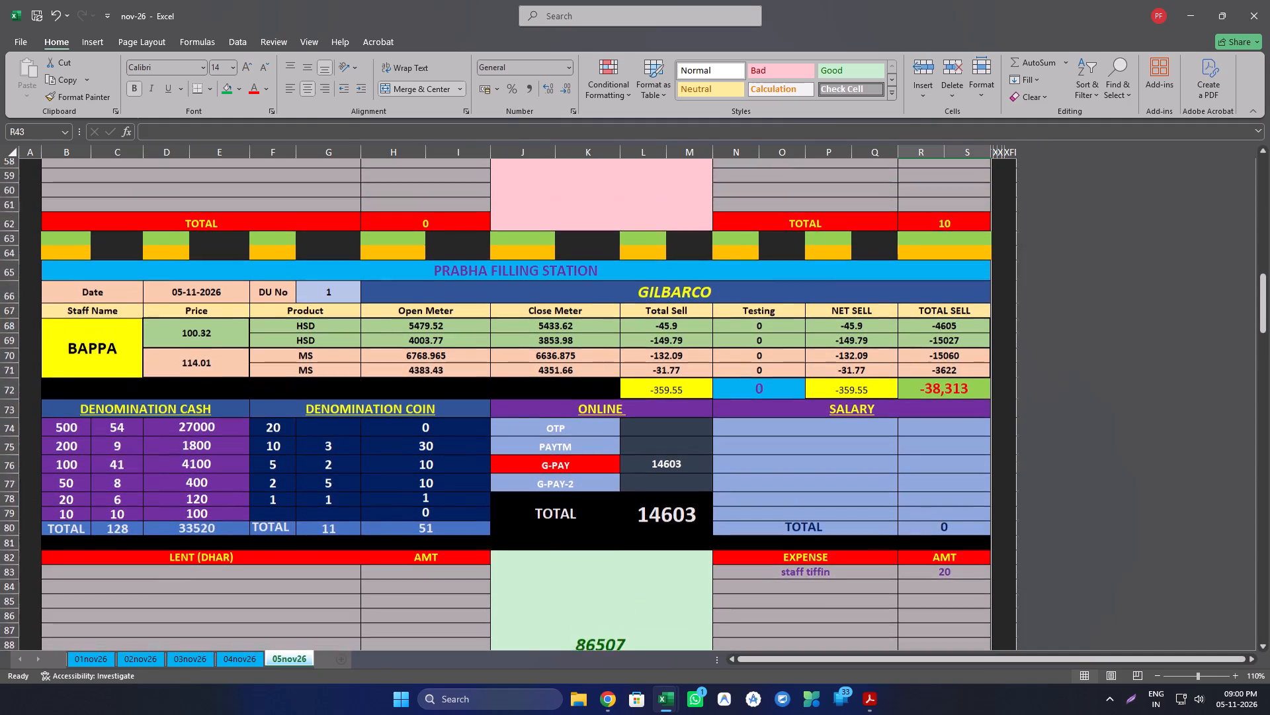
pyautogui.scroll(-1, 727, 439)
pyautogui.scroll(1, 727, 439)
pyautogui.scroll(-2, 643, 383)
pyautogui.click(529, 246)
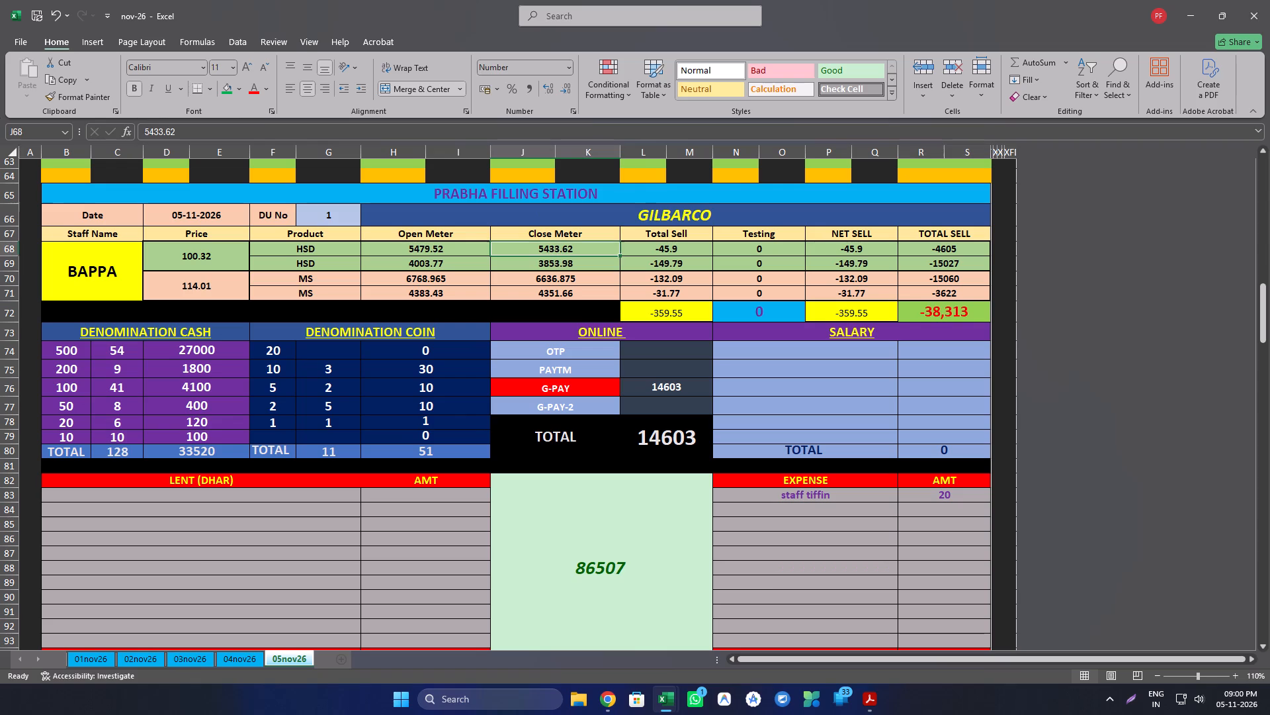
pyautogui.hotkey('shift', 'Down')
pyautogui.hotkey('shift', 'Down')
pyautogui.hotkey('shift', 'Down')
pyautogui.press('Delete')
# Clear the G-PAY amount in the online payments of Bappa's section.
pyautogui.press('Down')
pyautogui.press('Down')
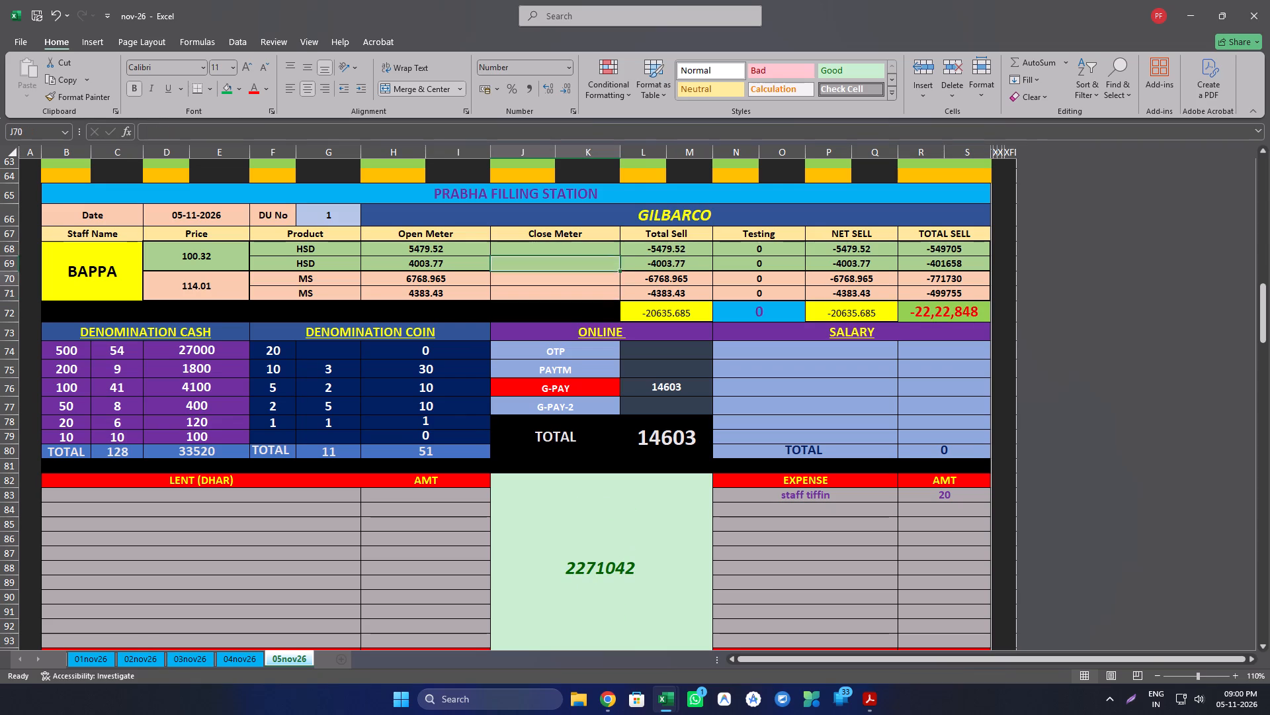
pyautogui.press('Down')
pyautogui.press('Down')
pyautogui.press('Down')
pyautogui.press('Down')
pyautogui.press('Down')
pyautogui.press('Down')
pyautogui.press('Down')
pyautogui.press('Right')
pyautogui.press('Up')
pyautogui.press('Delete')
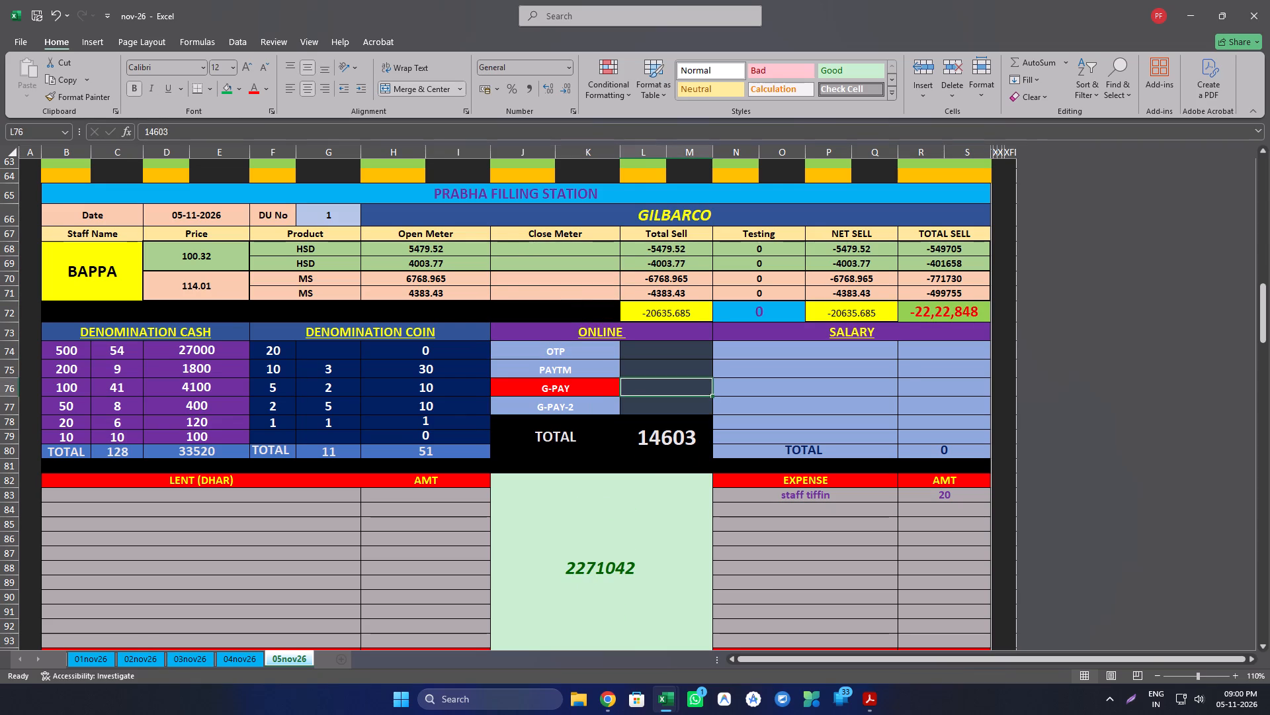
# Clear the coin counts for denominations 10, 5, 2 and 1 in Bappa's section.
pyautogui.press('Left')
pyautogui.press('Left')
pyautogui.press('Left')
pyautogui.press('Up')
pyautogui.hotkey('shift', 'Down')
pyautogui.hotkey('shift', 'Down')
pyautogui.hotkey('shift', 'Down')
pyautogui.press('Delete')
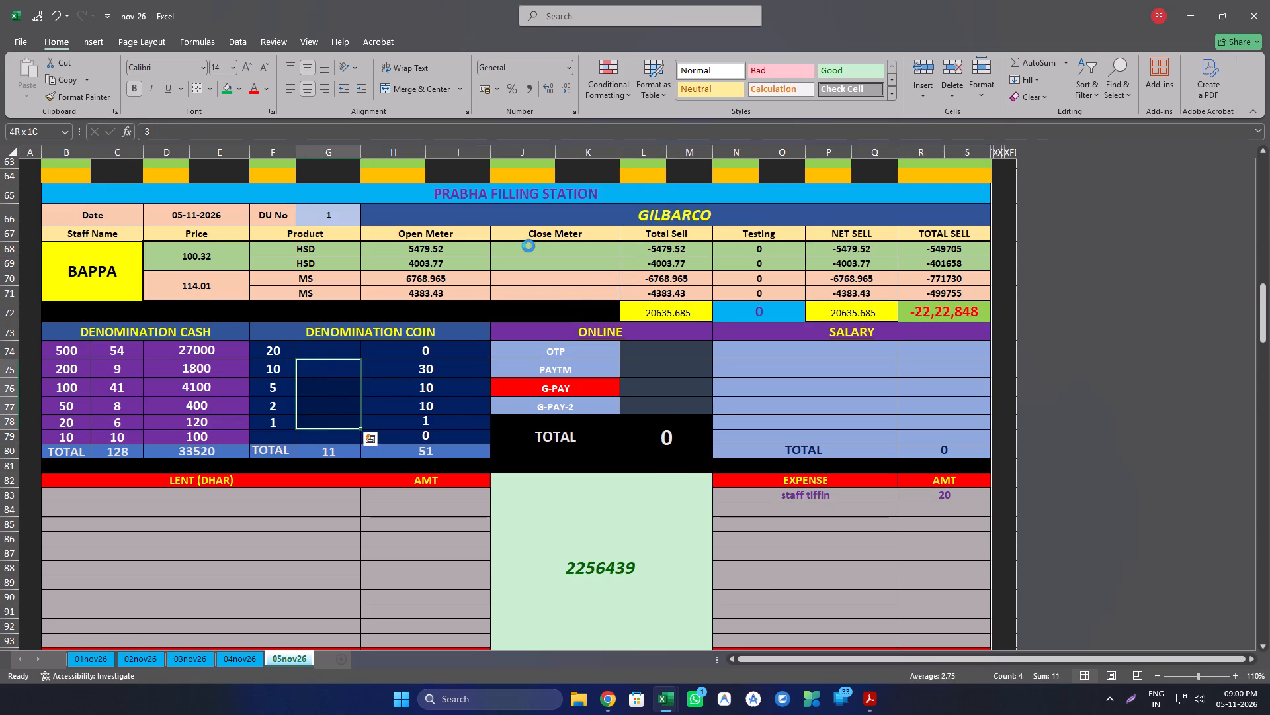
# Clear the cash note counts for denominations 500 through 10 in Bappa's section.
pyautogui.press('Left')
pyautogui.press('Left')
pyautogui.press('Left')
pyautogui.press('Up')
pyautogui.hotkey('shift', 'Down')
pyautogui.hotkey('shift', 'Down')
pyautogui.hotkey('shift', 'Down')
pyautogui.hotkey('shift', 'Down')
pyautogui.hotkey('shift', 'Down')
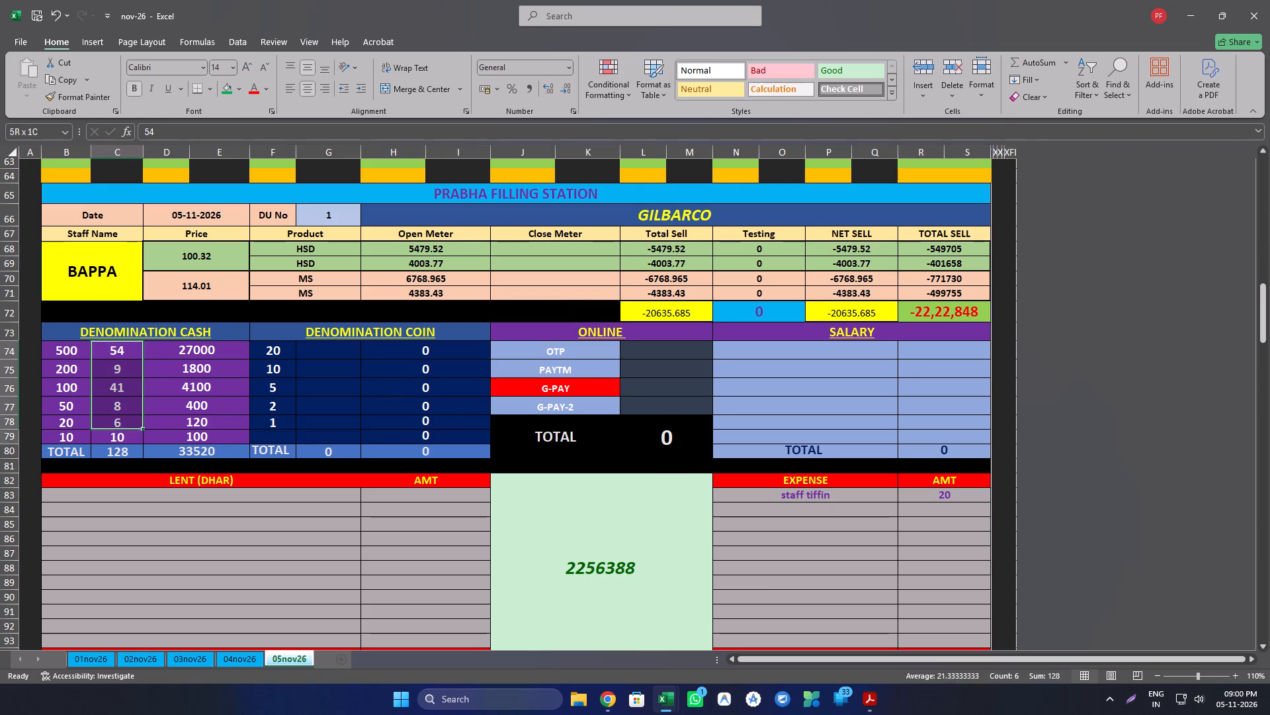
pyautogui.press('Delete')
# Clear the staff tiffin expense entry and its amount in Bappa's section.
pyautogui.press('Right')
pyautogui.press('Right')
pyautogui.press('Right')
pyautogui.press('Down')
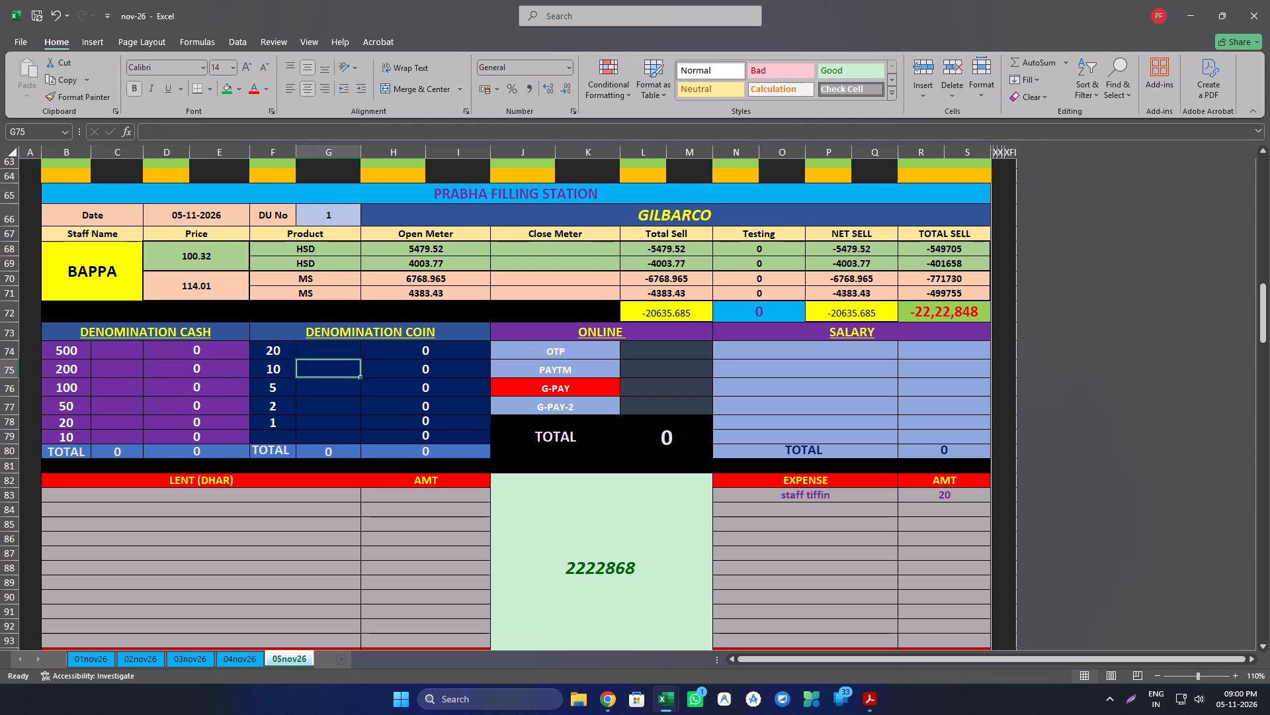
pyautogui.press('Down')
pyautogui.press('Down')
pyautogui.press('Right')
pyautogui.press('Down')
pyautogui.press('Right')
pyautogui.press('Down')
pyautogui.press('Right')
pyautogui.press('Down')
pyautogui.press('Right')
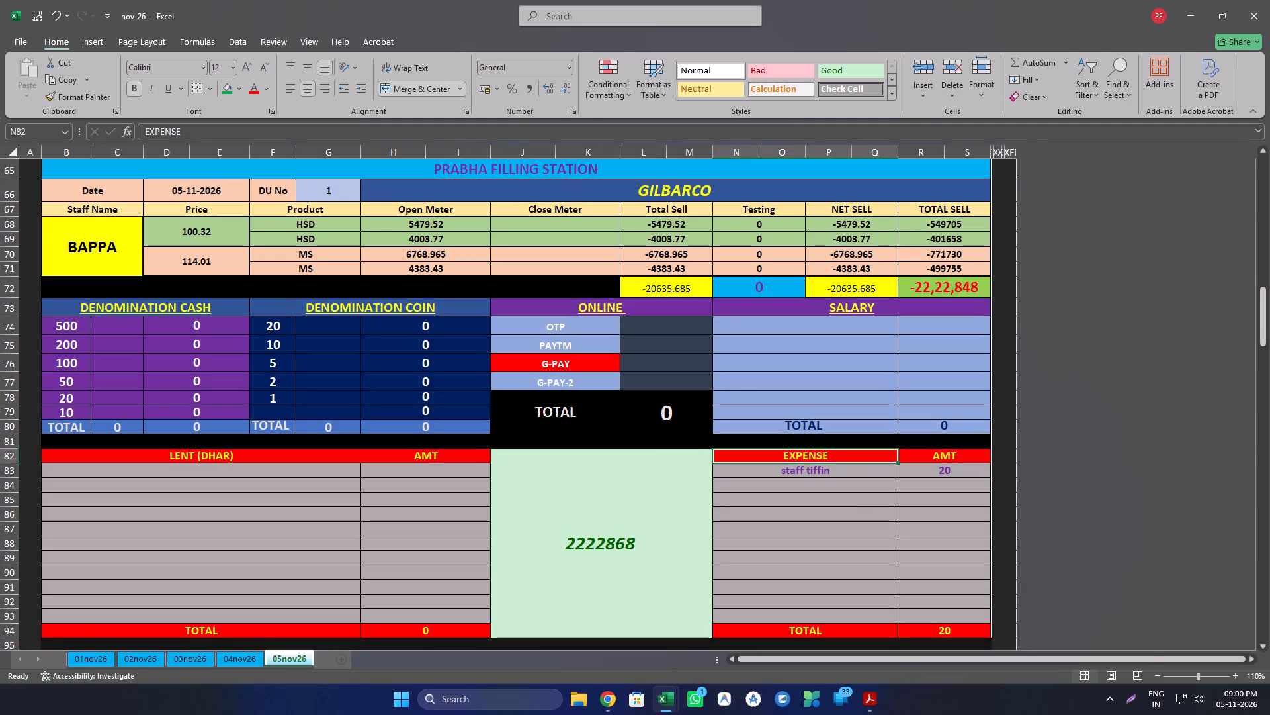
pyautogui.press('Down')
pyautogui.press('Delete')
pyautogui.press('Right')
pyautogui.press('Delete')
# Clear all four Close Meter readings in Kablu Da's TOKHEIM section.
pyautogui.press('Down')
pyautogui.press('Down')
pyautogui.press('Down')
pyautogui.press('Down')
pyautogui.press('Down')
pyautogui.press('Down')
pyautogui.press('Down')
pyautogui.press('Down')
pyautogui.press('Down')
pyautogui.press('Down')
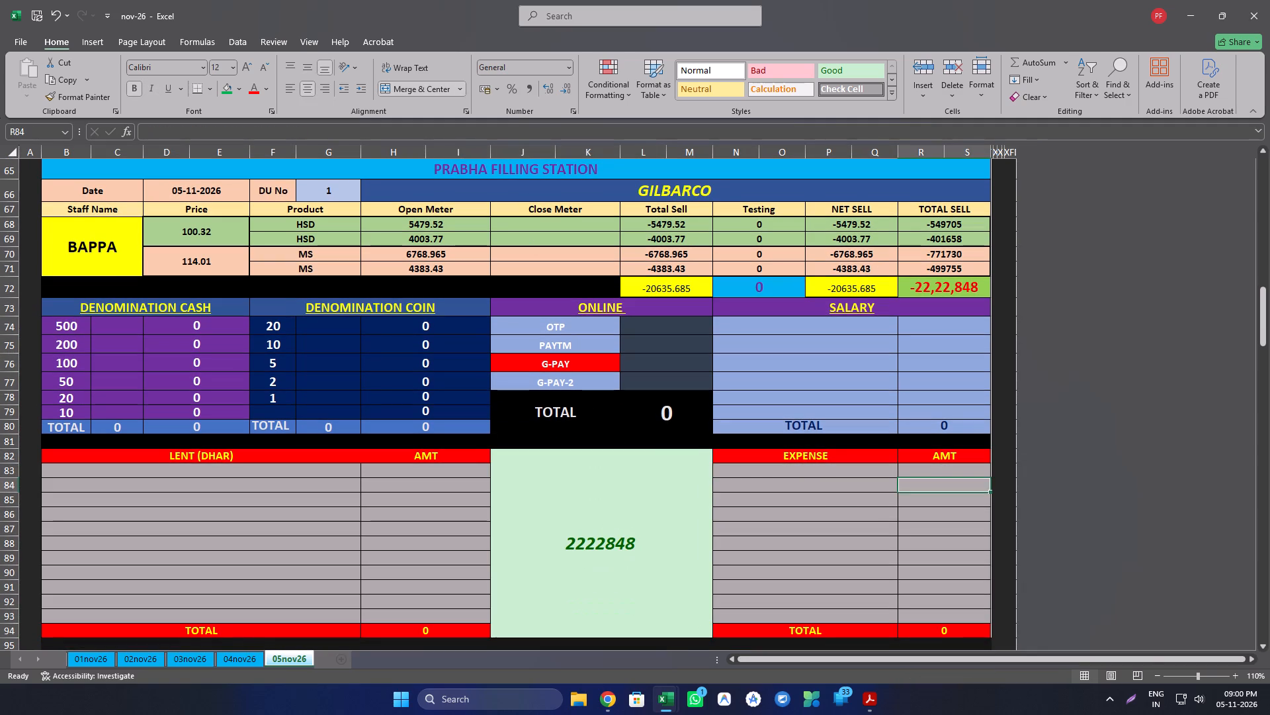
pyautogui.press('Down')
pyautogui.press('Down')
pyautogui.press('Down')
pyautogui.press('Down')
pyautogui.press('Down')
pyautogui.press('Down')
pyautogui.press('Down')
pyautogui.press('Down')
pyautogui.press('Down')
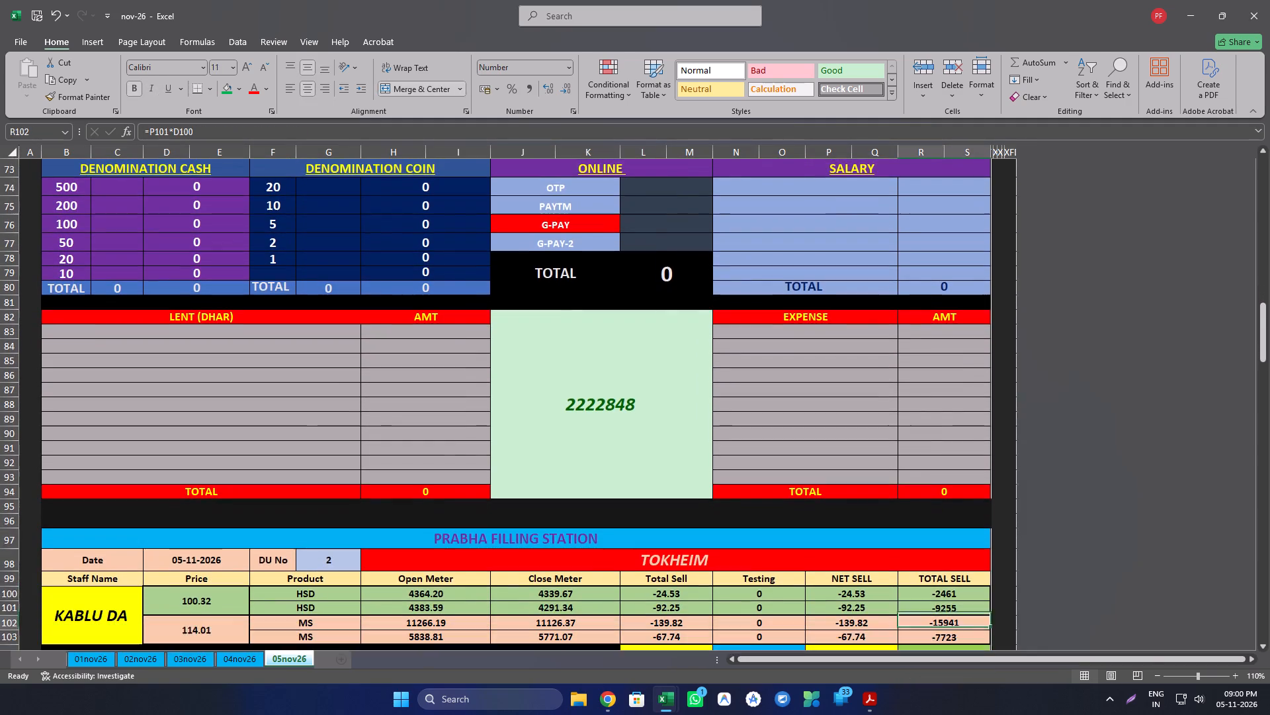
pyautogui.press('Down')
pyautogui.press('Down')
pyautogui.press('Down')
pyautogui.press('Down')
pyautogui.press('Down')
pyautogui.press('Up')
pyautogui.press('Left')
pyautogui.press('Up')
pyautogui.press('Left')
pyautogui.press('Up')
pyautogui.press('Left')
pyautogui.press('Up')
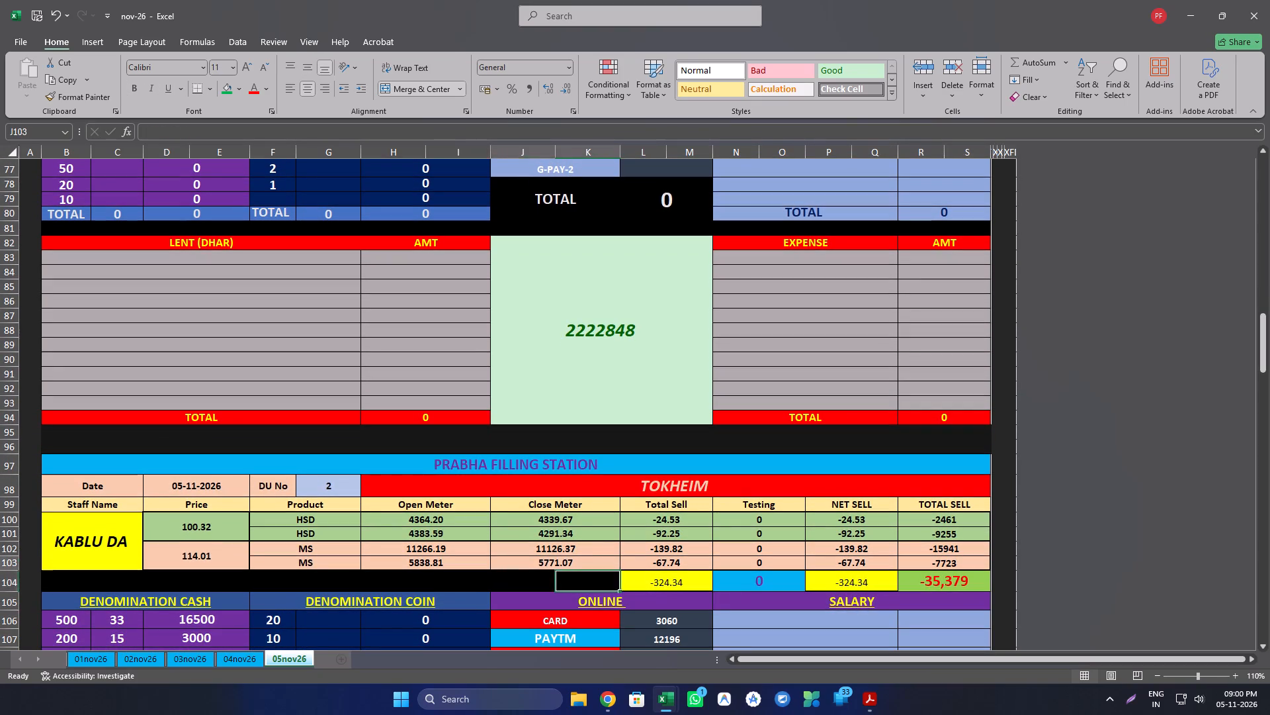
pyautogui.press('Left')
pyautogui.press('Right')
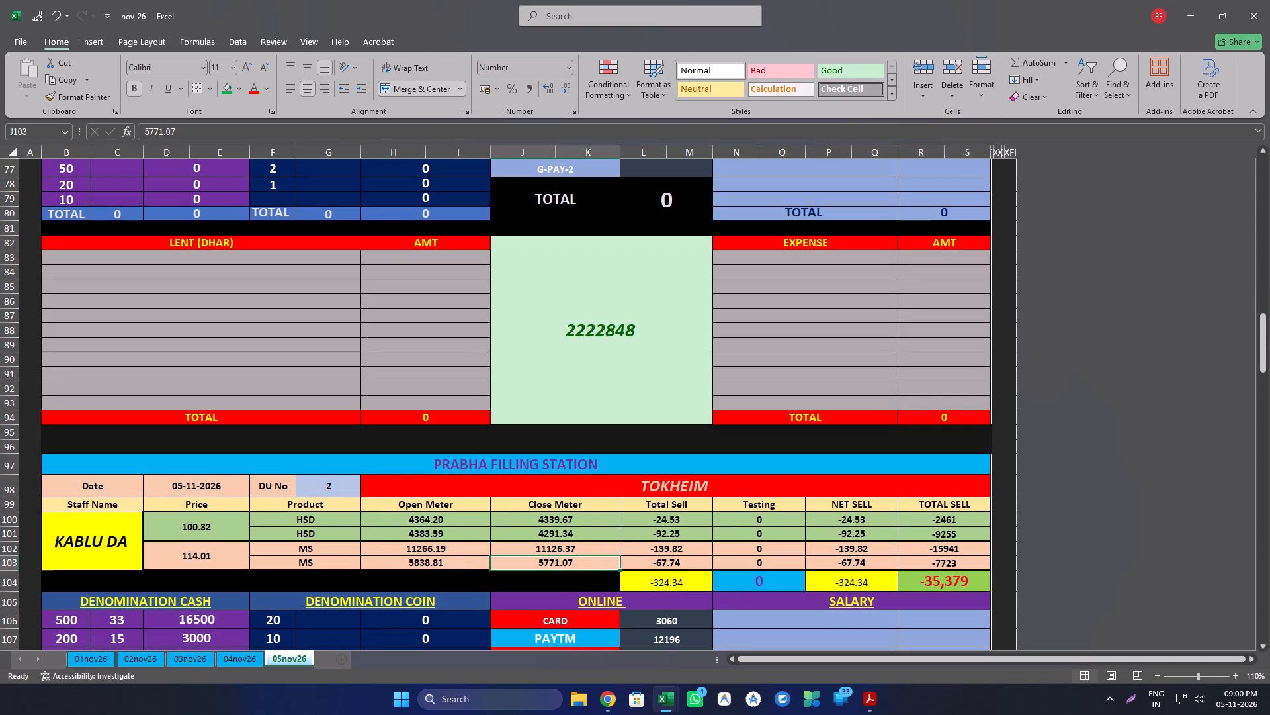
pyautogui.hotkey('shift', 'Up')
pyautogui.hotkey('shift', 'Up')
pyautogui.hotkey('shift', 'Up')
pyautogui.press('Delete')
# Clear the CARD and PAYTM amounts in the online payments of Kablu Da's section.
pyautogui.press('Down')
pyautogui.press('Down')
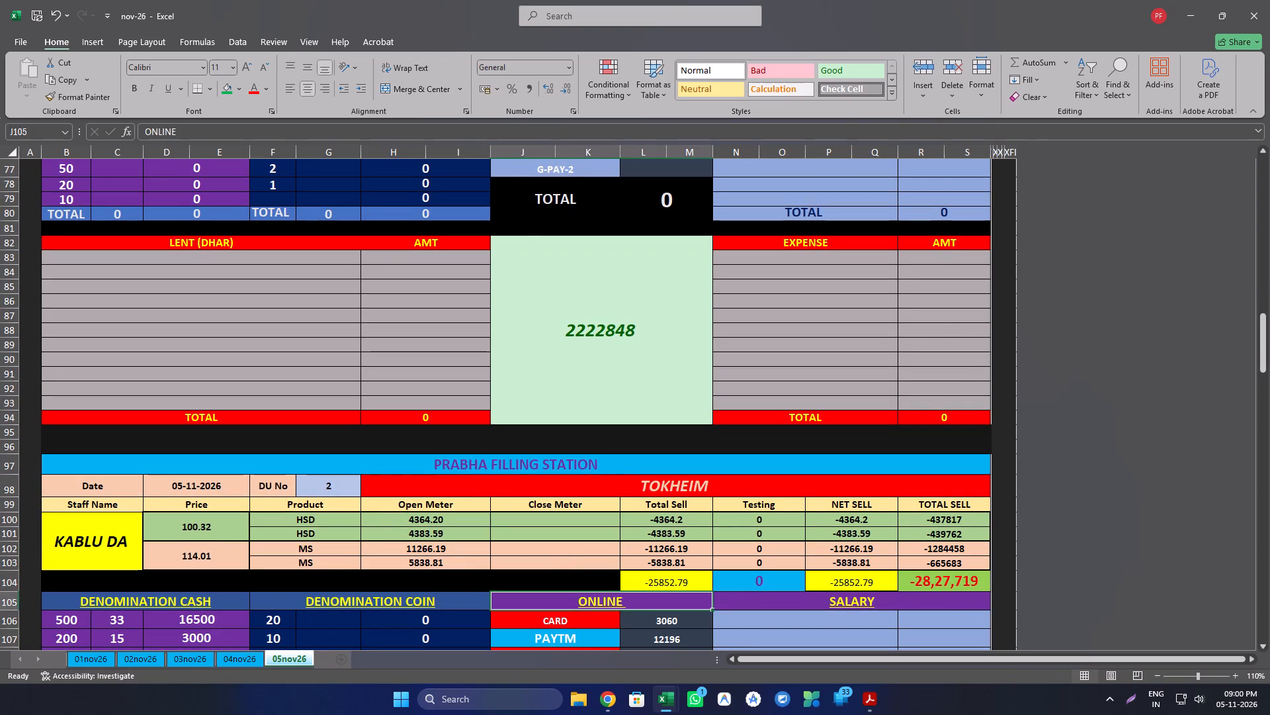
pyautogui.press('Down')
pyautogui.press('Right')
pyautogui.hotkey('shift', 'Down')
pyautogui.press('Delete')
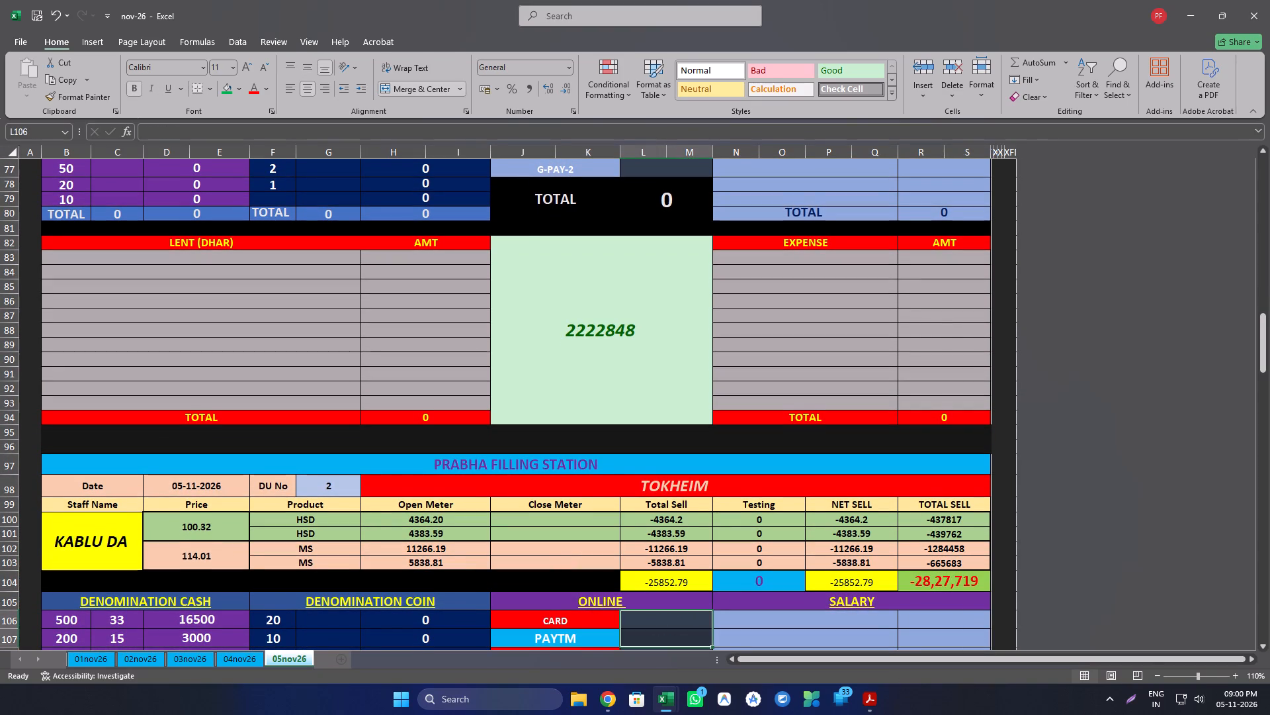
# Clear the coin counts for denominations 5 and 1 in Kablu Da's section.
pyautogui.press('Down')
pyautogui.press('Down')
pyautogui.press('Down')
pyautogui.press('Down')
pyautogui.press('Down')
pyautogui.press('Down')
pyautogui.press('Down')
pyautogui.press('Up')
pyautogui.press('Up')
pyautogui.press('Up')
pyautogui.press('Up')
pyautogui.press('Up')
pyautogui.press('Up')
pyautogui.press('Up')
pyautogui.press('Up')
pyautogui.press('Up')
pyautogui.press('Up')
pyautogui.press('Up')
pyautogui.press('Up')
pyautogui.press('Up')
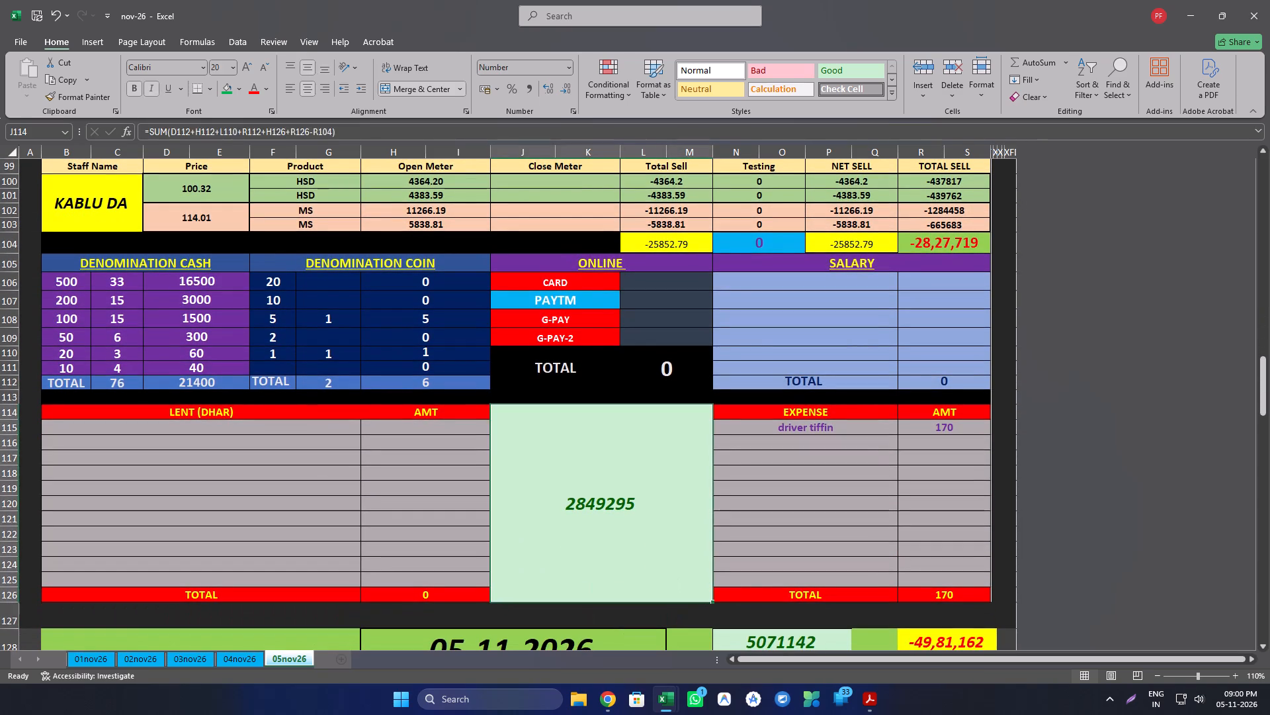
pyautogui.press('Left')
pyautogui.press('Down')
pyautogui.press('Left')
pyautogui.press('Down')
pyautogui.press('Left')
pyautogui.press('Down')
pyautogui.press('Down')
pyautogui.press('Down')
pyautogui.press('Down')
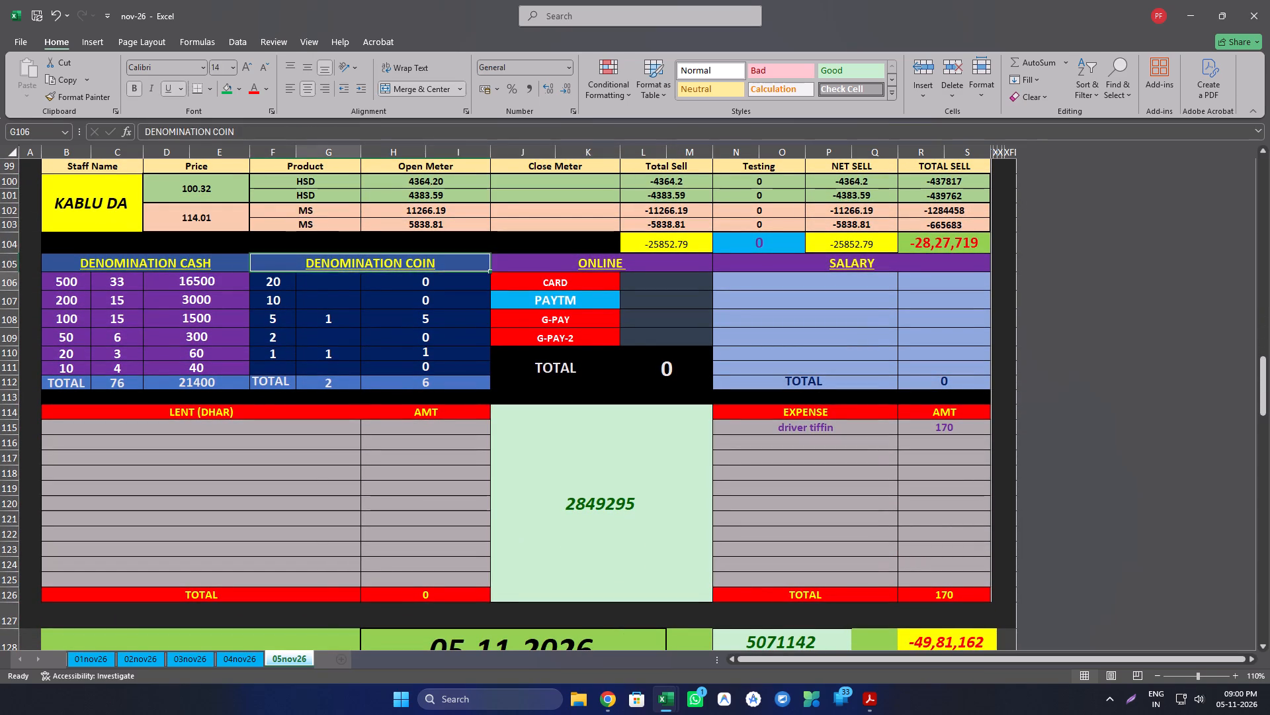
pyautogui.press('Down')
pyautogui.press('Down')
pyautogui.press('Delete')
pyautogui.press('Up')
pyautogui.press('Down')
pyautogui.press('Down')
pyautogui.press('Down')
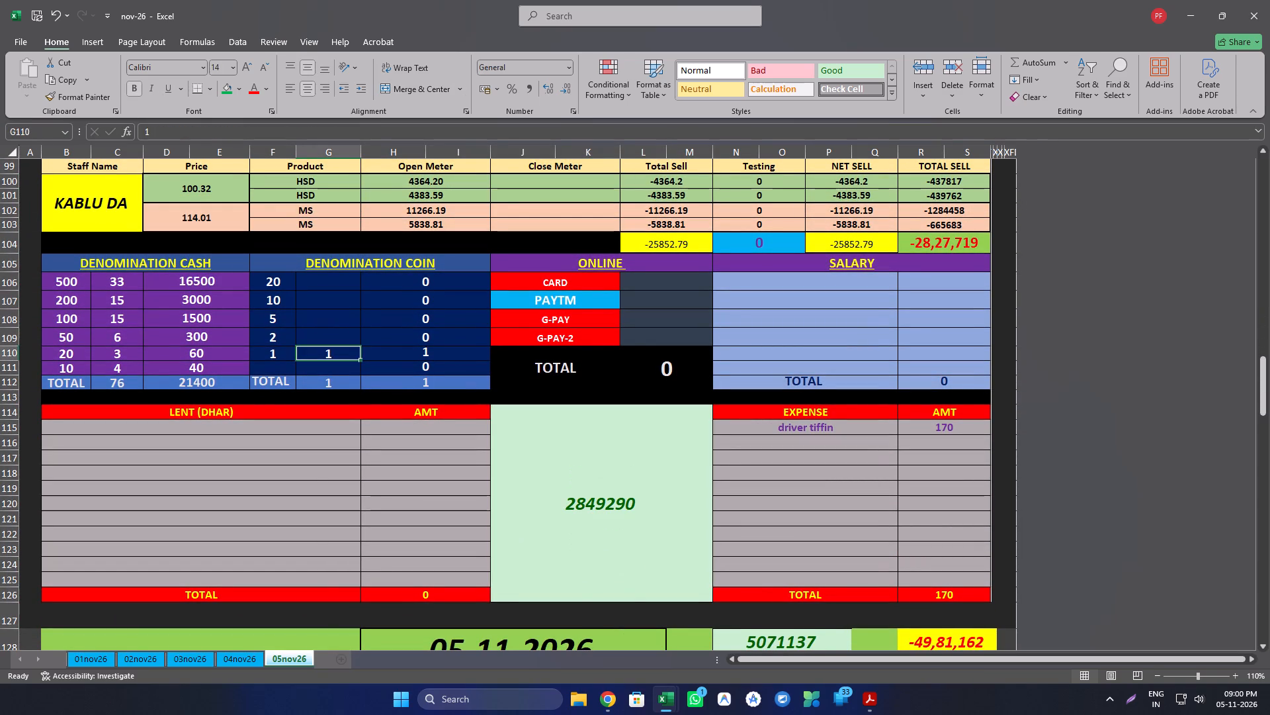
pyautogui.press('Delete')
# Clear the cash note counts for denominations 500 through 10 in Kablu Da's section.
pyautogui.press('Left')
pyautogui.press('Left')
pyautogui.press('Left')
pyautogui.press('Down')
pyautogui.press('Delete')
pyautogui.press('Up')
pyautogui.press('Up')
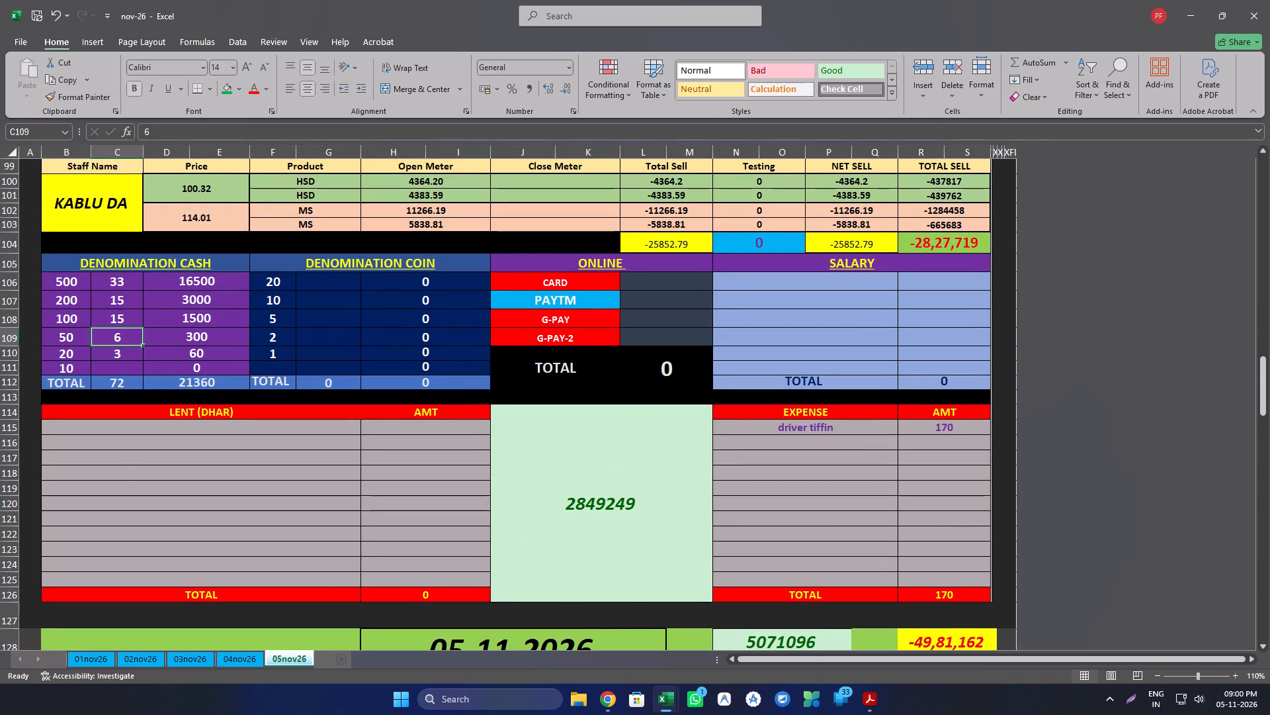
pyautogui.press('Down')
pyautogui.hotkey('shift', 'Up')
pyautogui.hotkey('shift', 'Up')
pyautogui.hotkey('shift', 'Up')
pyautogui.hotkey('shift', 'Up')
pyautogui.press('1')
pyautogui.press('Delete')
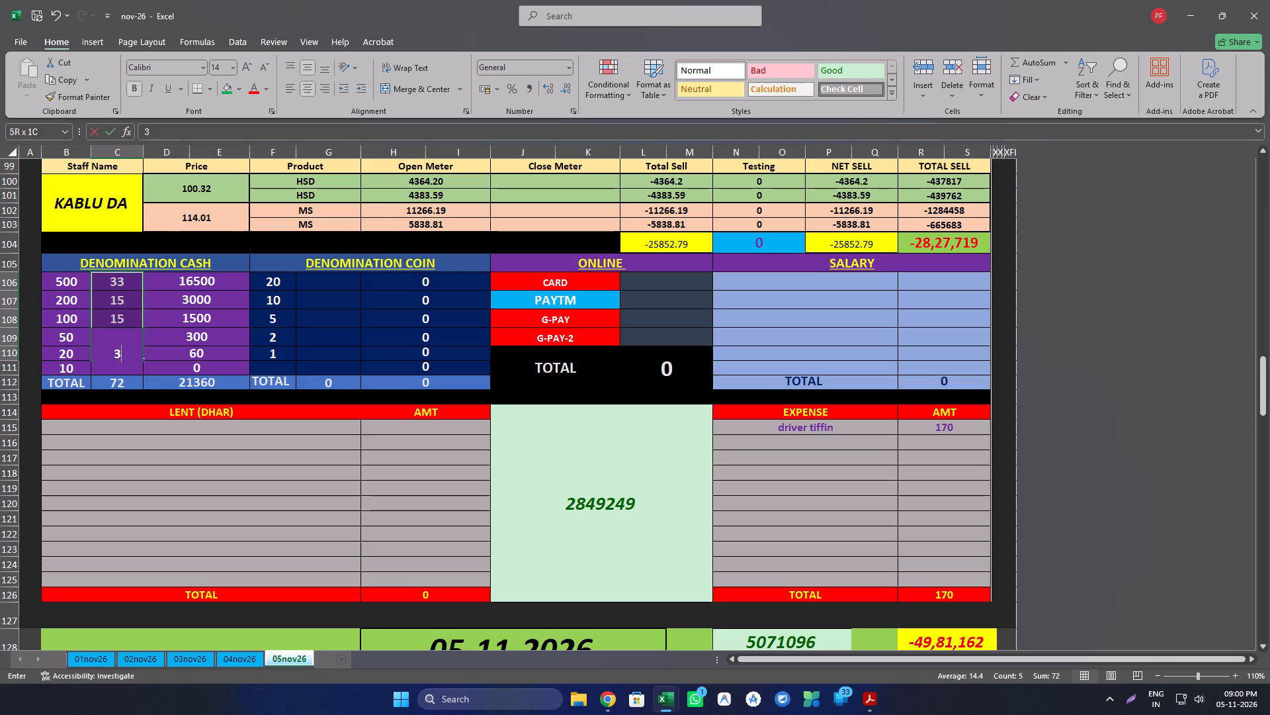
pyautogui.press('Delete')
pyautogui.press('Up')
pyautogui.press('Down')
pyautogui.press('Down')
pyautogui.press('Up')
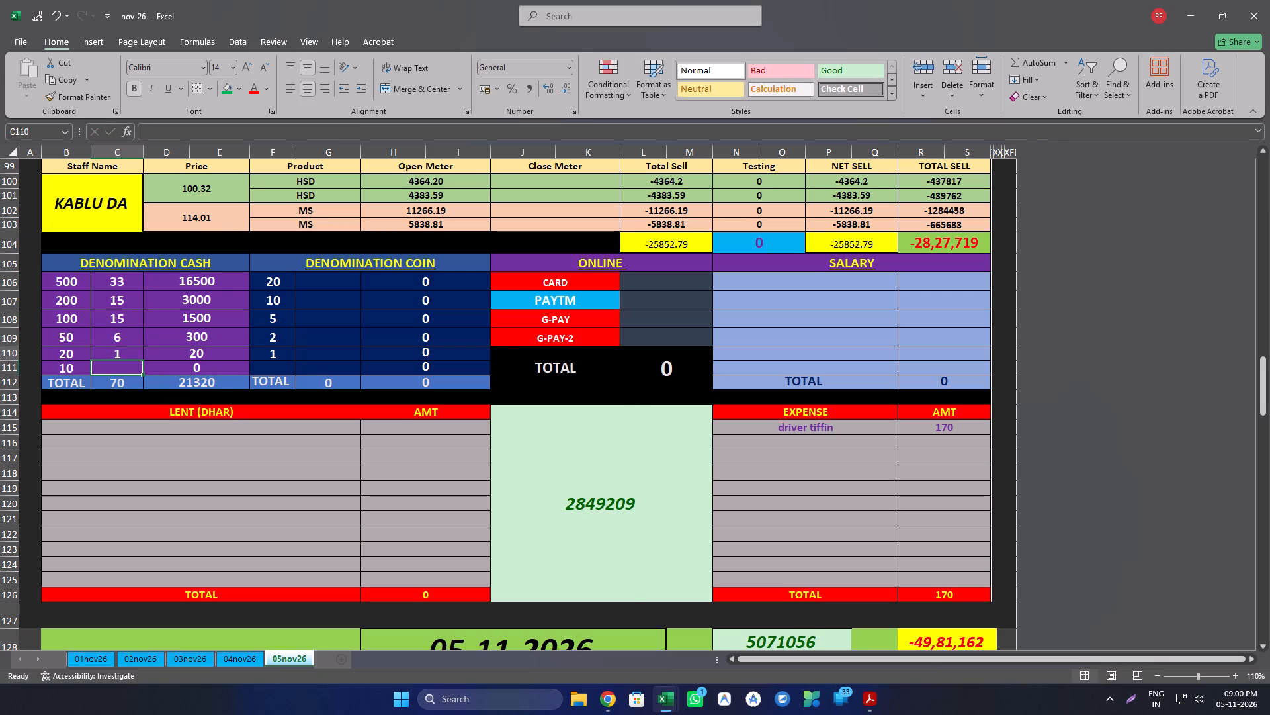
pyautogui.press('Delete')
pyautogui.press('Up')
pyautogui.press('Delete')
pyautogui.press('Up')
pyautogui.press('Delete')
pyautogui.press('Up')
pyautogui.press('Delete')
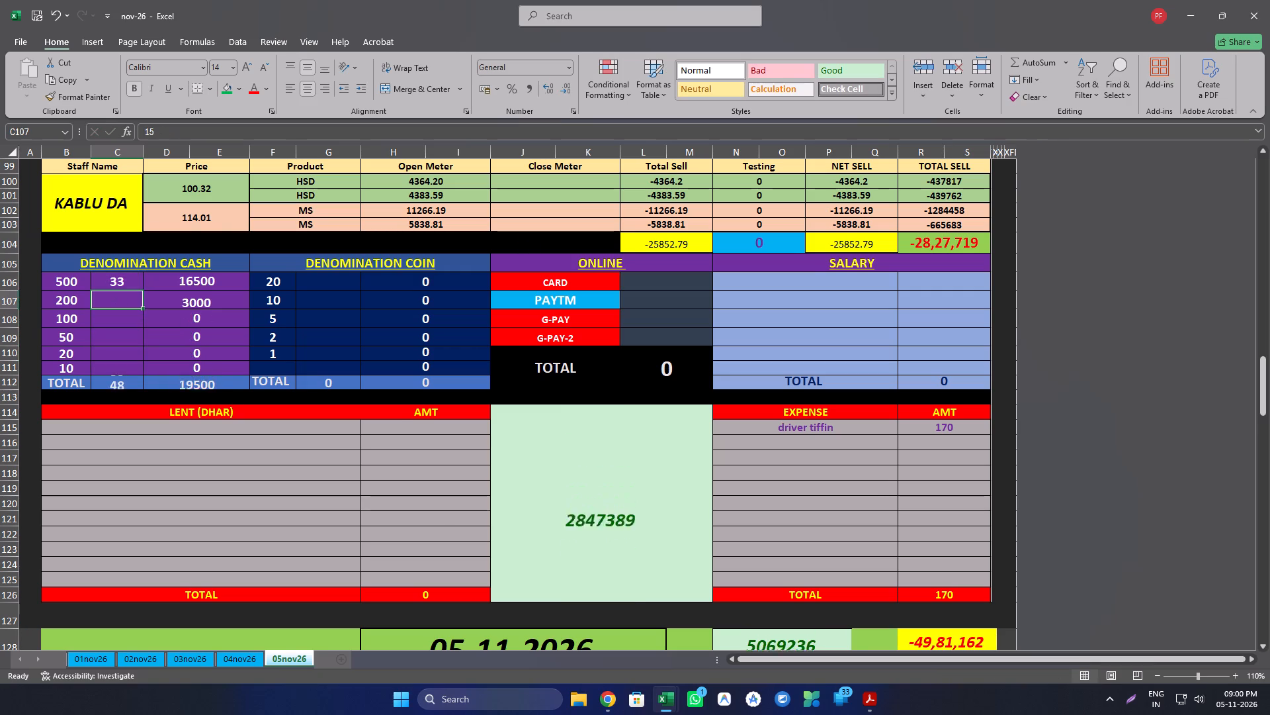
pyautogui.press('Up')
pyautogui.press('Delete')
# Clear the driver tiffin expense entry and its amount in Kablu Da's section.
pyautogui.press('Down')
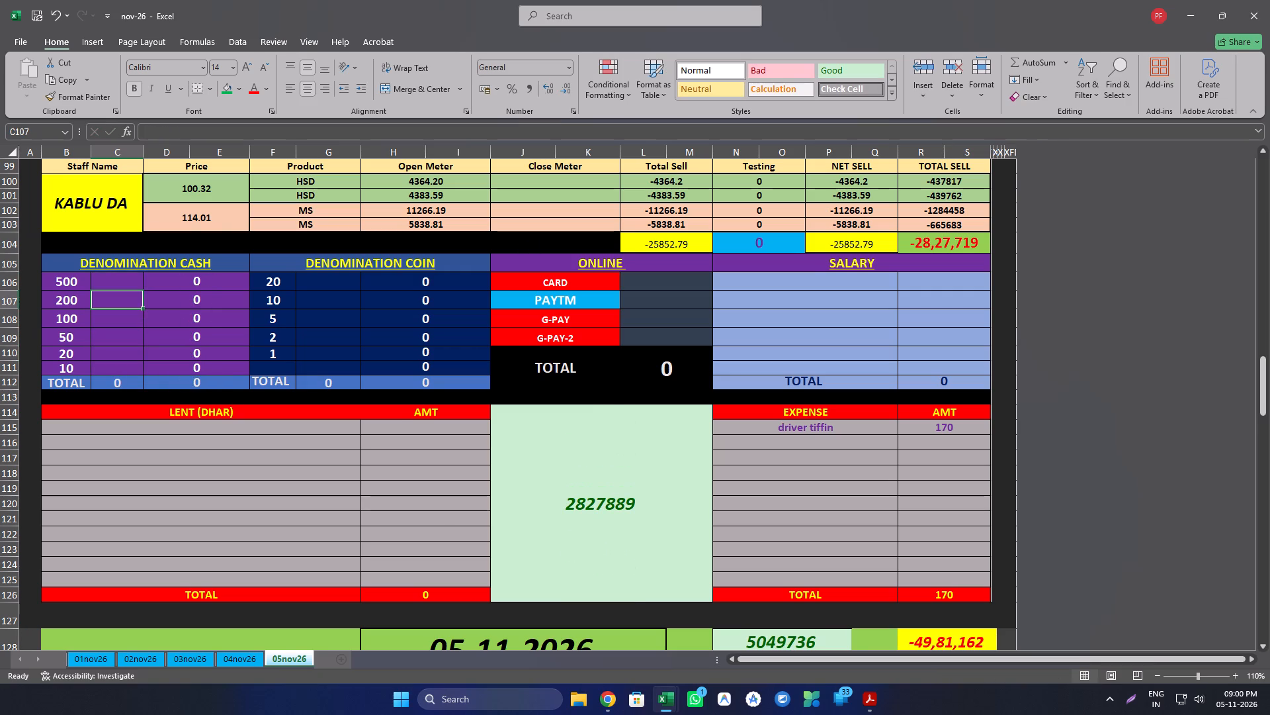
pyautogui.press('Right')
pyautogui.press('Right')
pyautogui.press('Right')
pyautogui.press('Right')
pyautogui.press('Right')
pyautogui.press('Right')
pyautogui.press('Right')
pyautogui.press('Right')
pyautogui.press('Down')
pyautogui.press('Down')
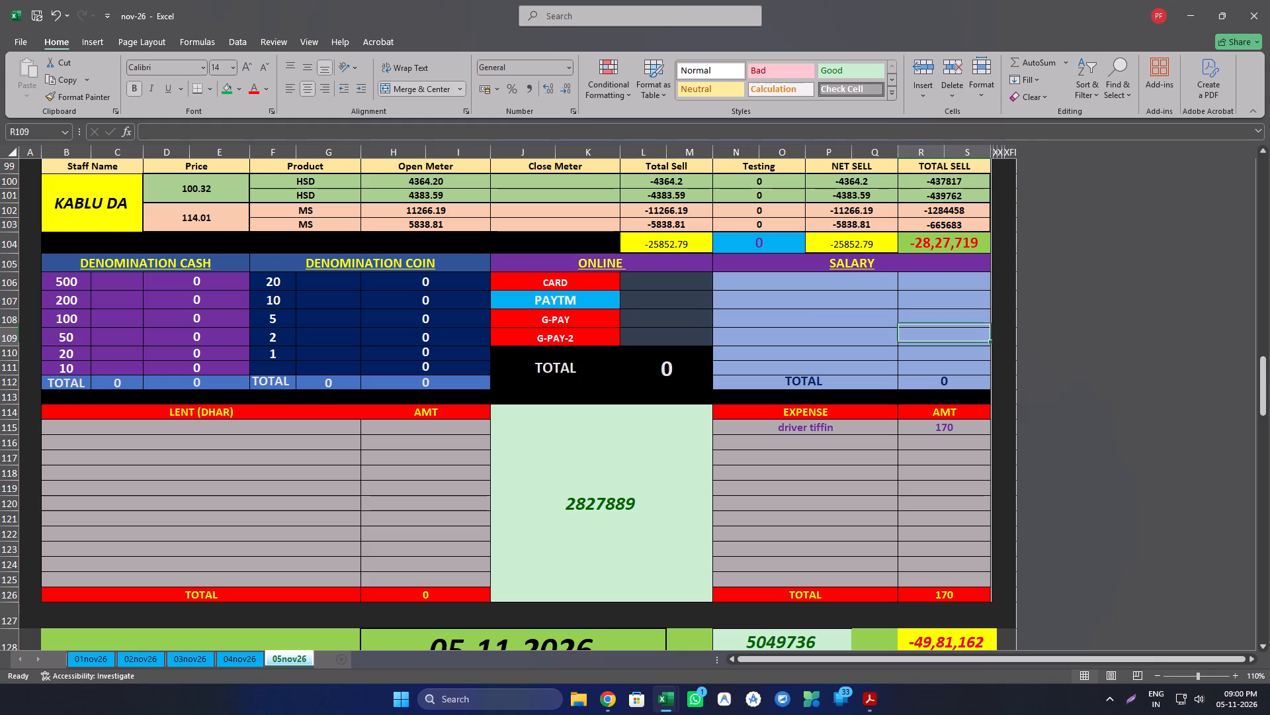
pyautogui.press('Down')
pyautogui.press('Down')
pyautogui.press('Down')
pyautogui.press('Down')
pyautogui.press('Down')
pyautogui.press('Down')
pyautogui.press('Delete')
pyautogui.press('Left')
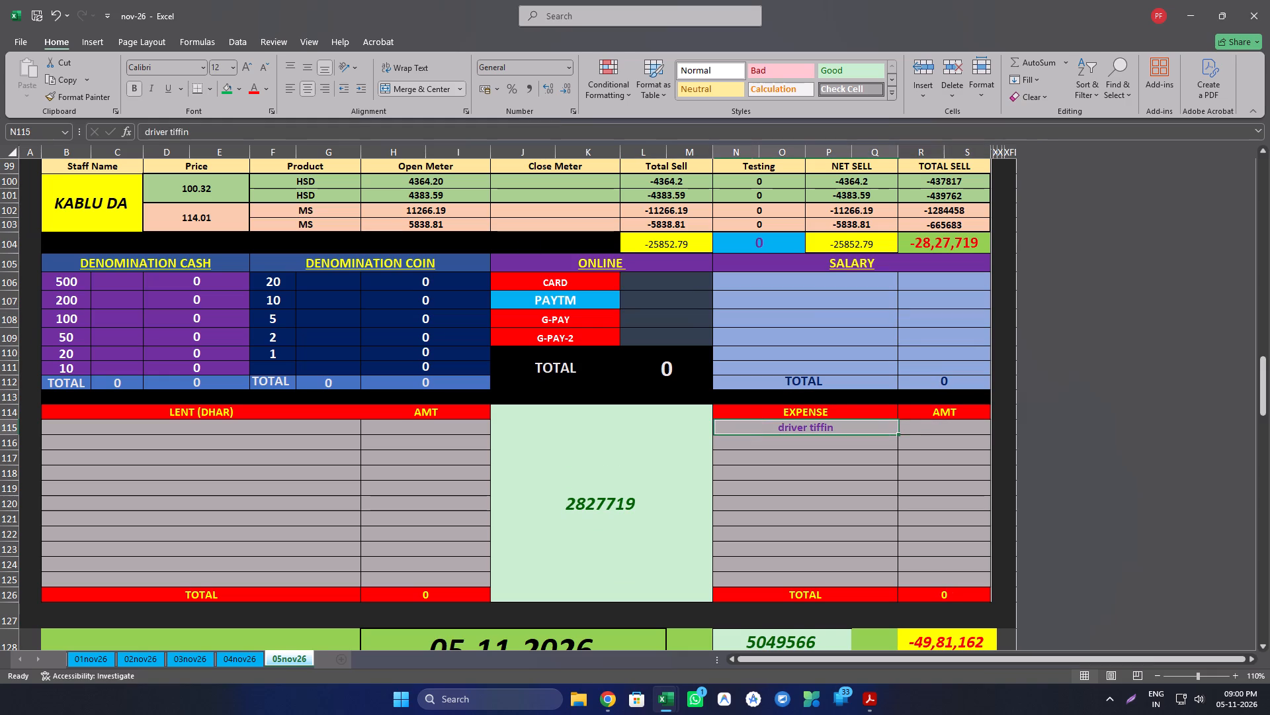
pyautogui.press('Delete')
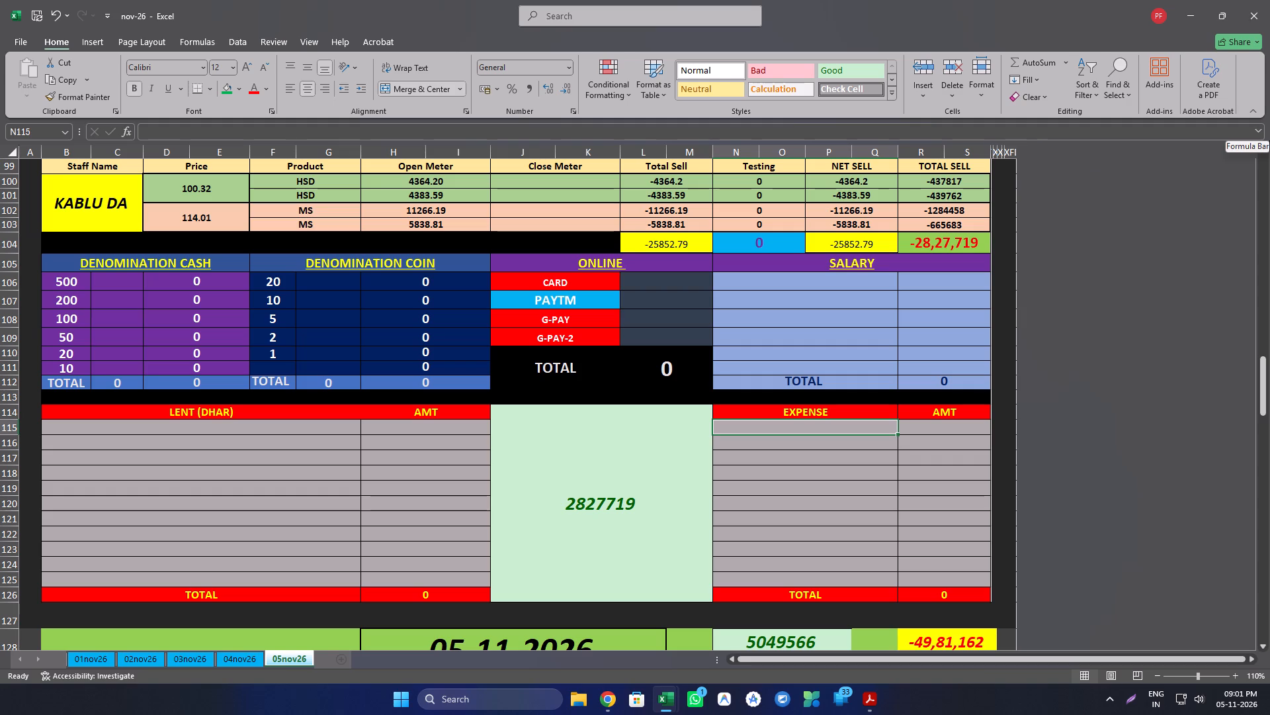
# Enter Kablu Da's Close Meter readings: 4386.13 and 4386.58 for HSD, 11367.48 and 5871.87 for MS.
pyautogui.click(552, 181)
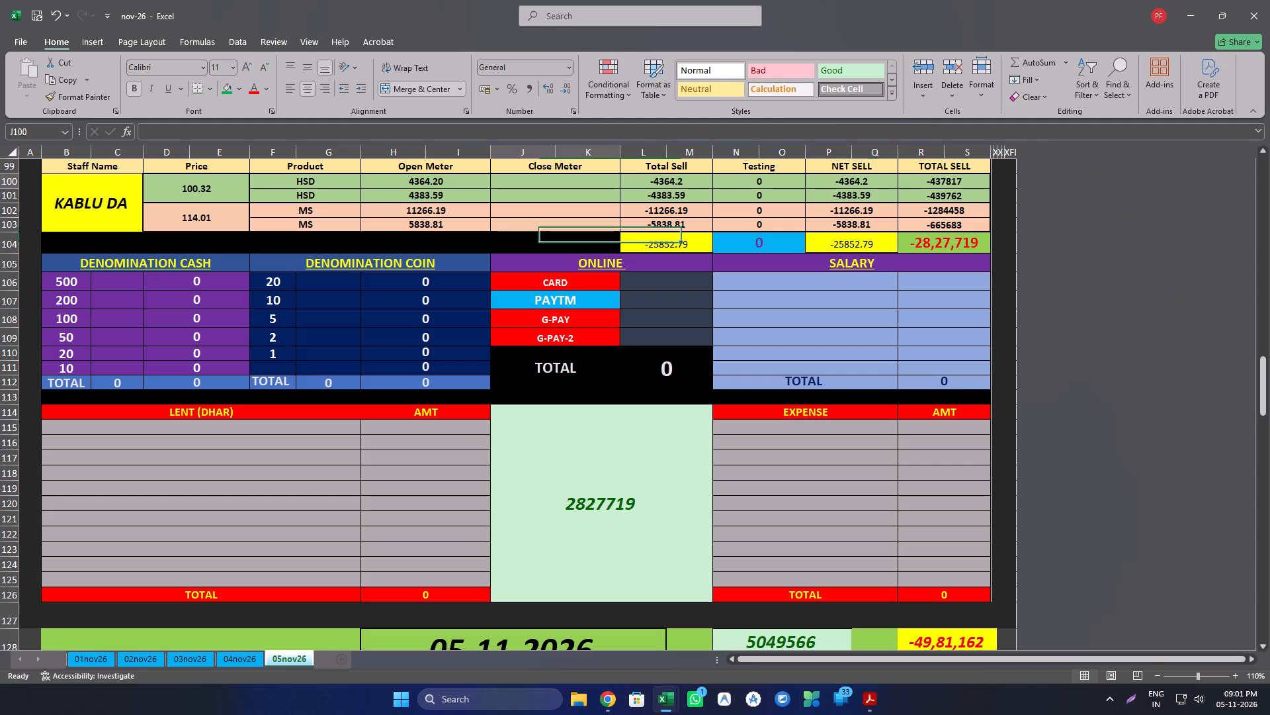
pyautogui.write('4386')
pyautogui.write('.13')
pyautogui.press('Return')
pyautogui.write('4386.')
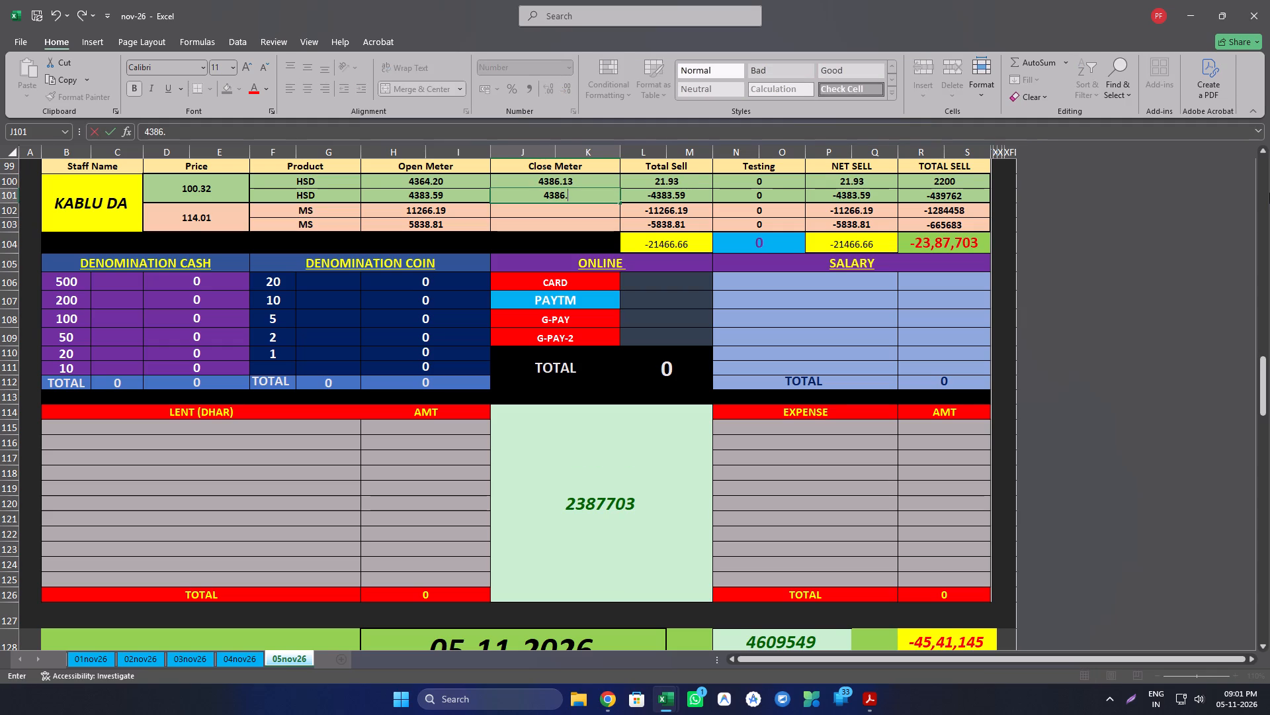
pyautogui.write('58')
pyautogui.press('Return')
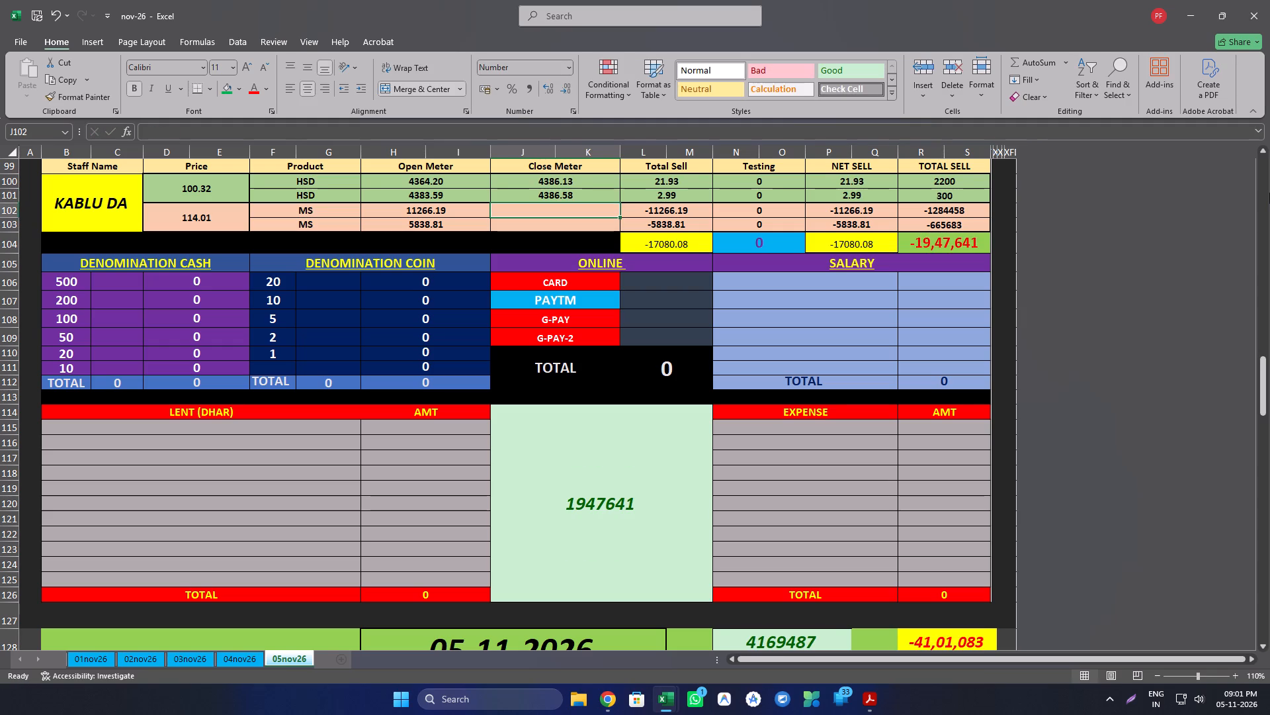
pyautogui.write('11367')
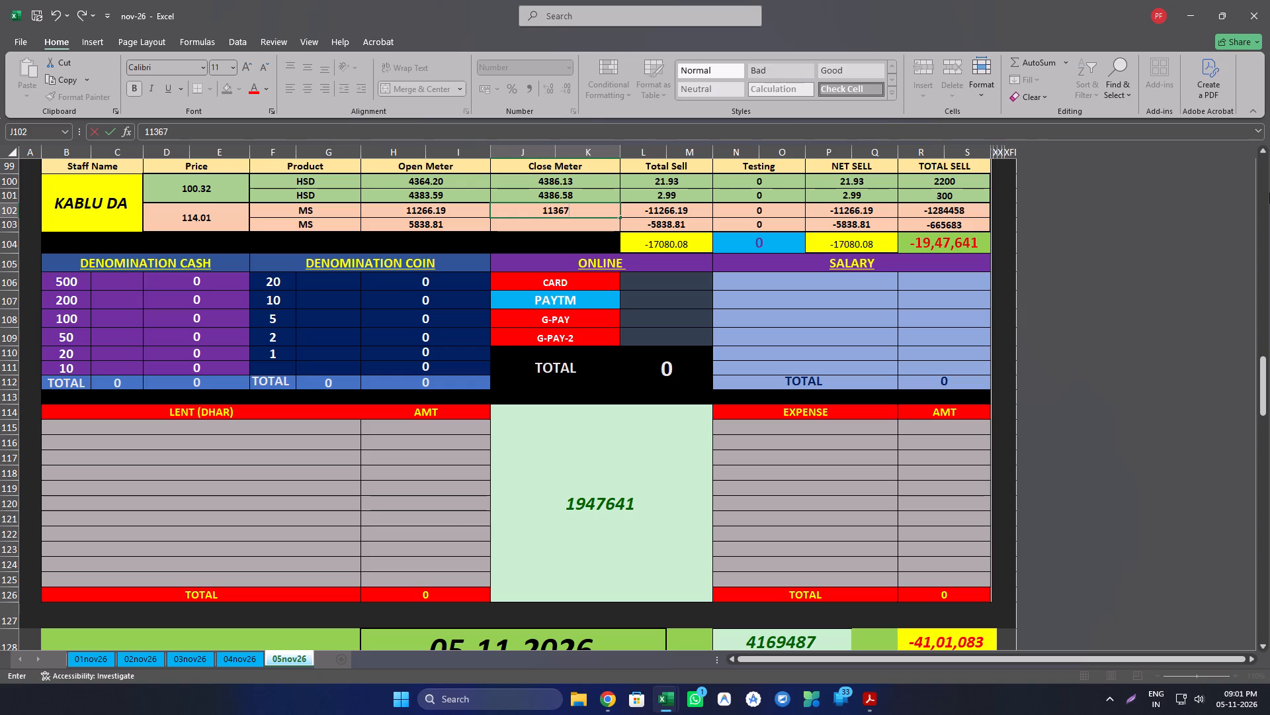
pyautogui.write('.48')
pyautogui.press('Return')
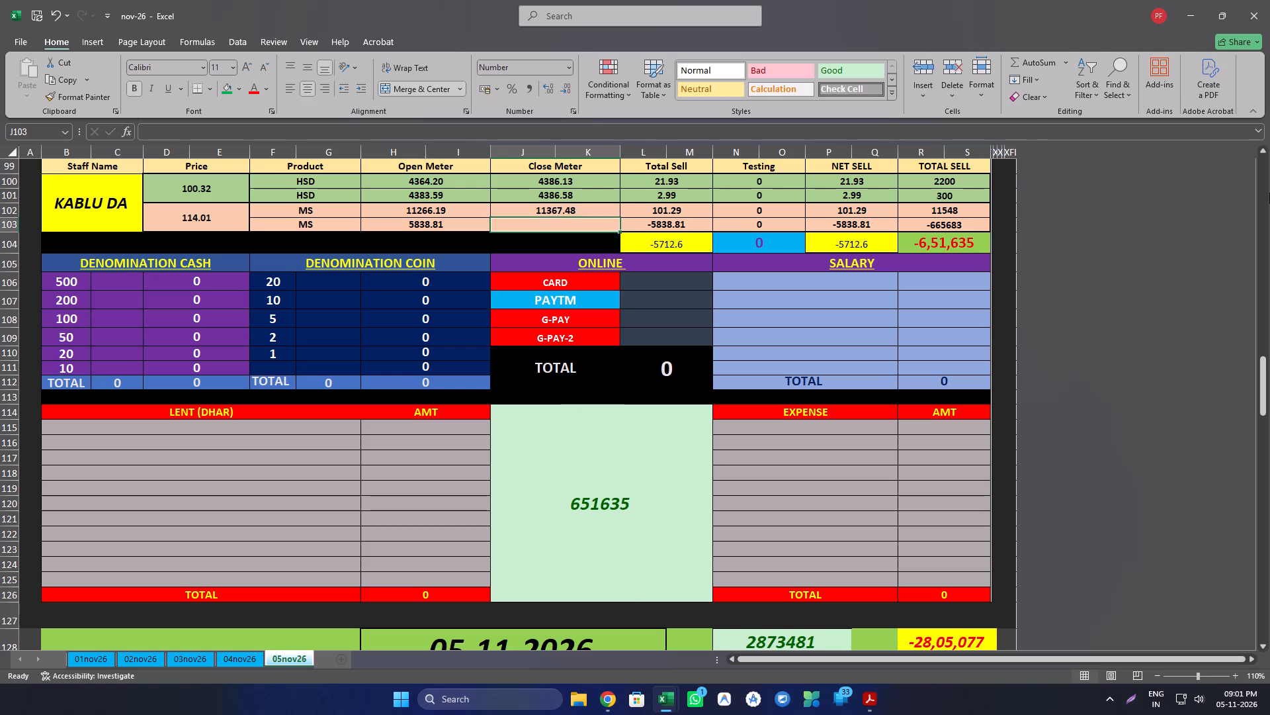
pyautogui.write('5871')
pyautogui.write('.87')
pyautogui.press('Return')
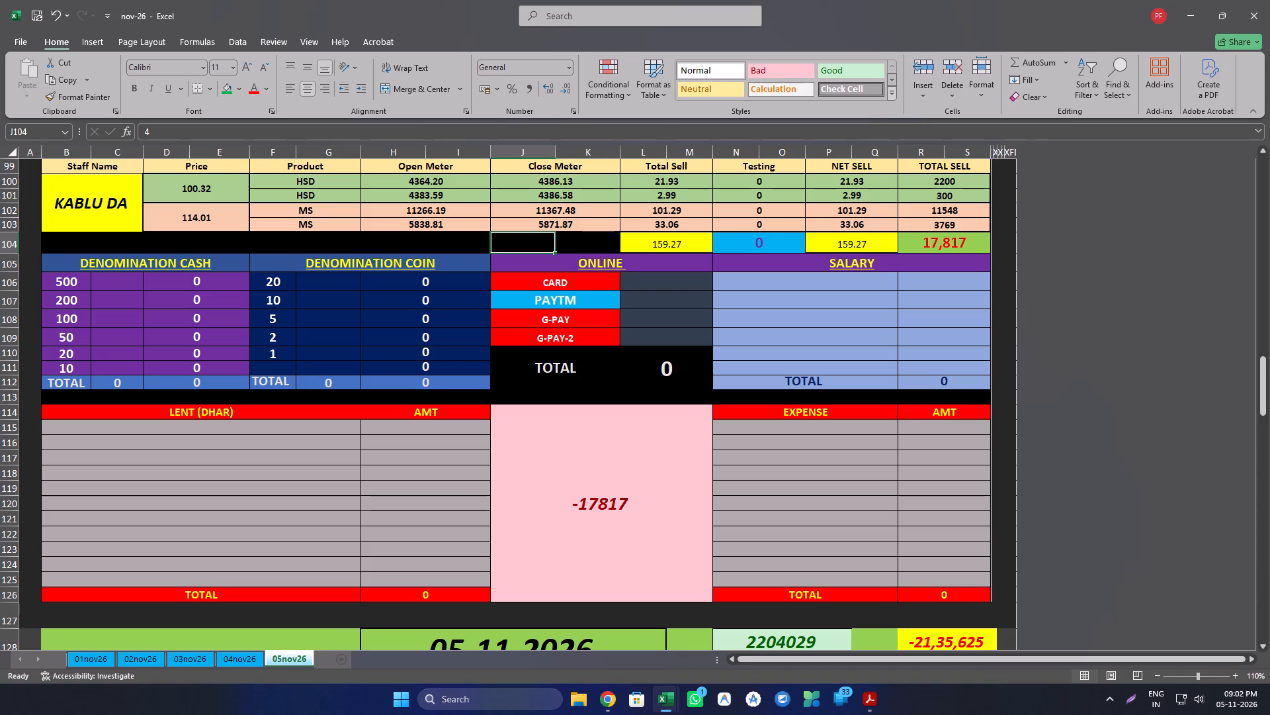
# Enter 2508 as the PAYTM amount in the online payments of Kablu Da's section.
pyautogui.scroll(20, 679, 48)
pyautogui.scroll(8, 679, 48)
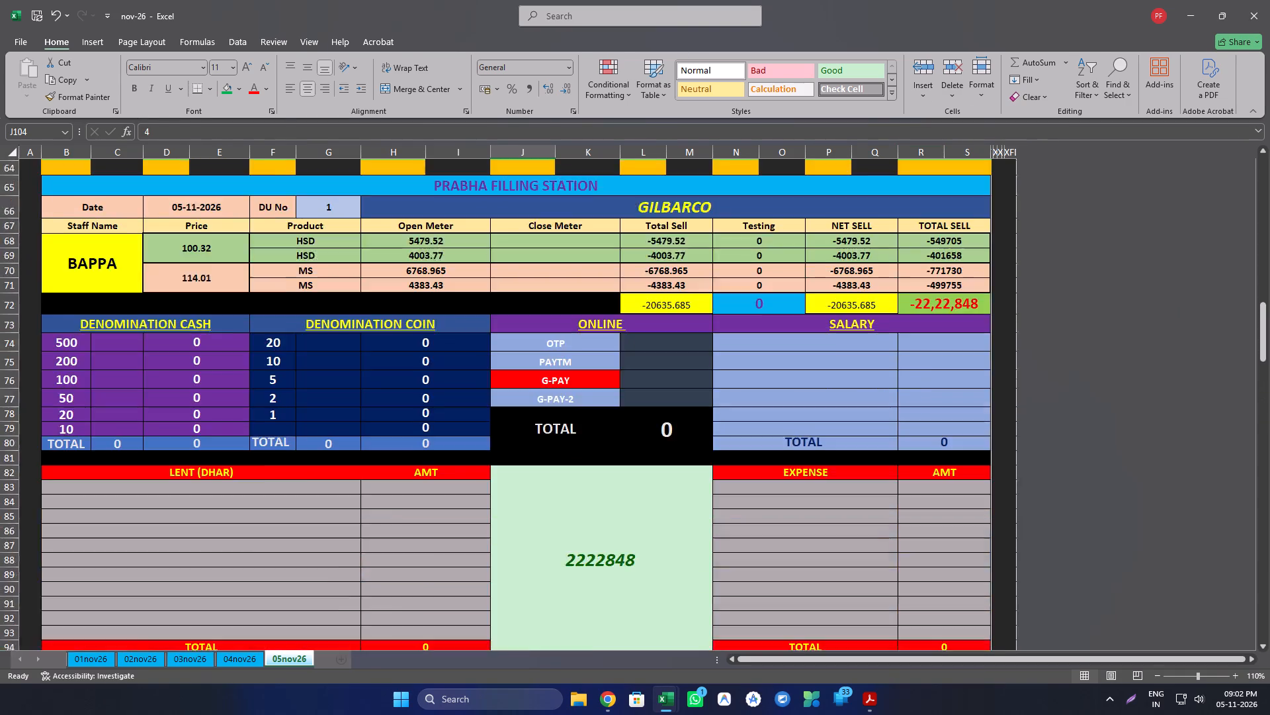
pyautogui.scroll(8, 697, 226)
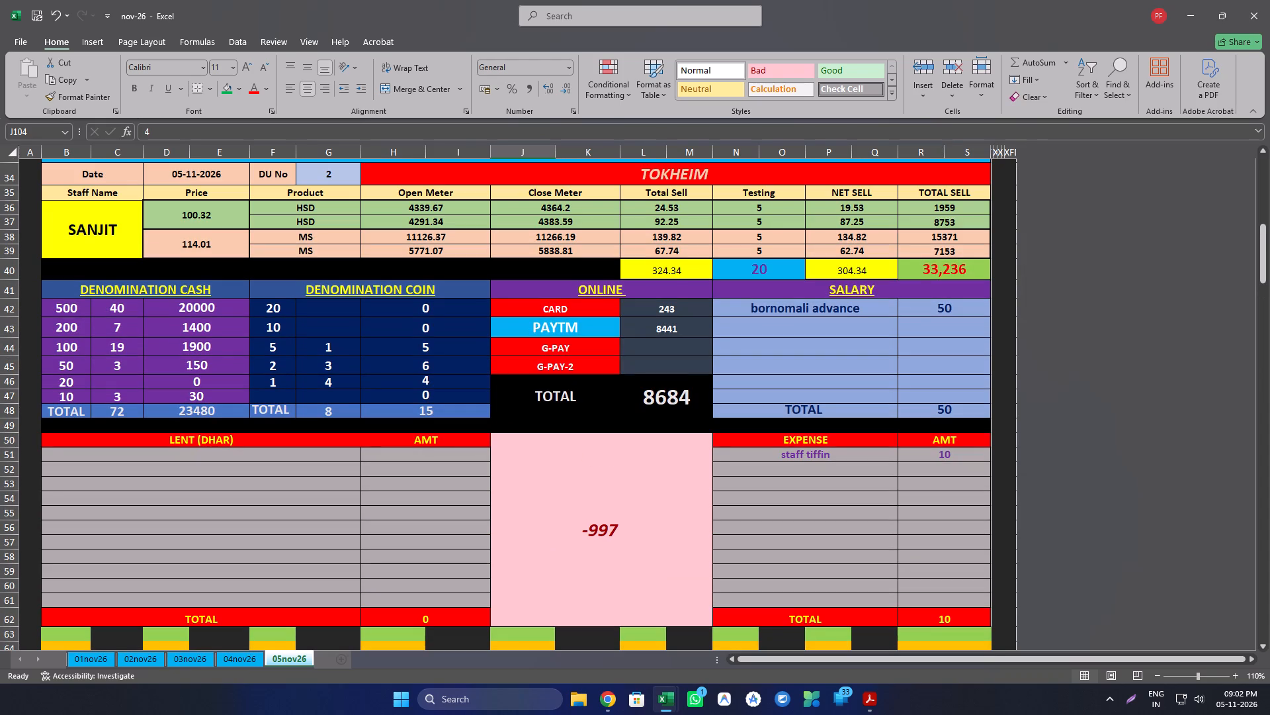
pyautogui.scroll(-18, 592, 292)
pyautogui.scroll(-6, 600, 288)
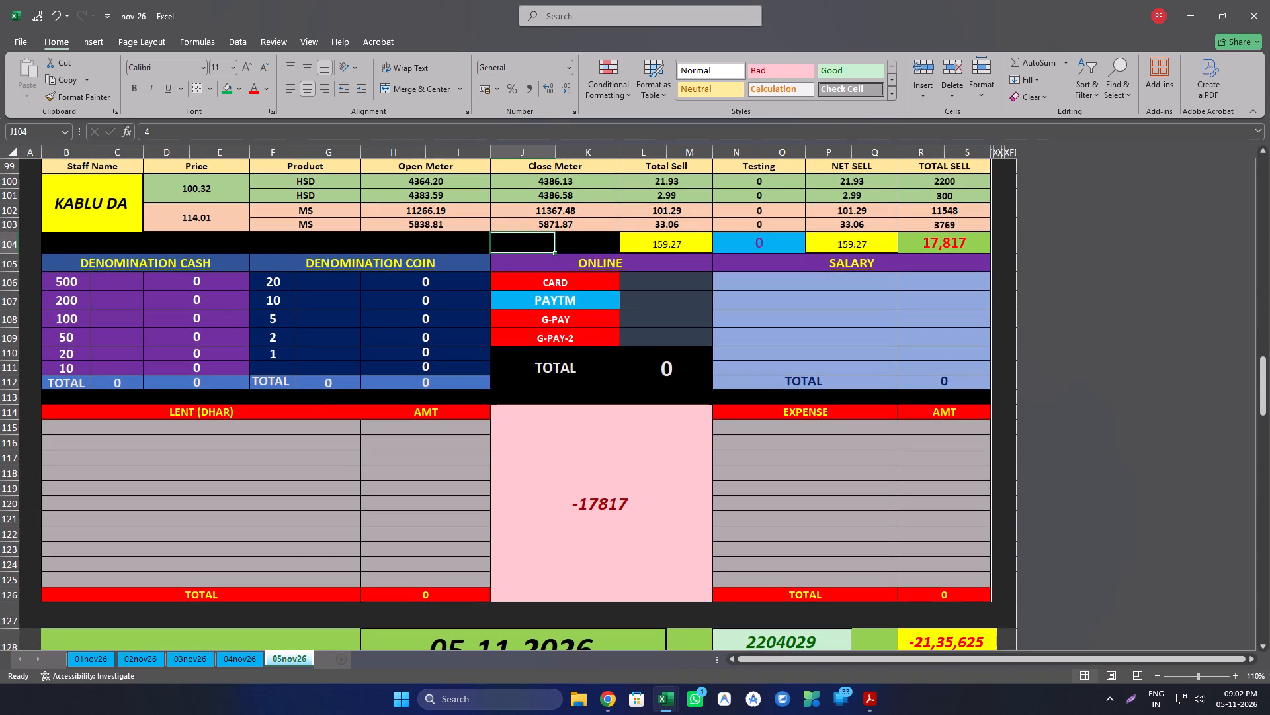
pyautogui.click(669, 310)
pyautogui.press('Up')
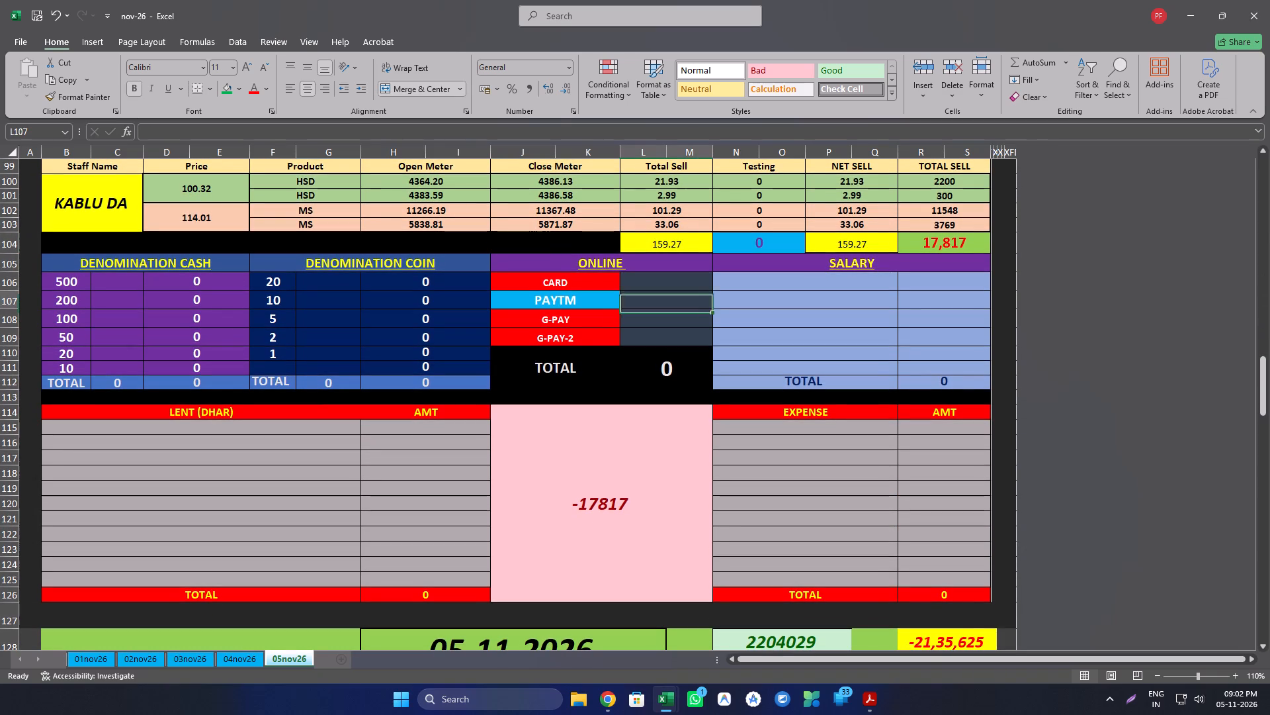
pyautogui.write('2508')
pyautogui.press('Return')
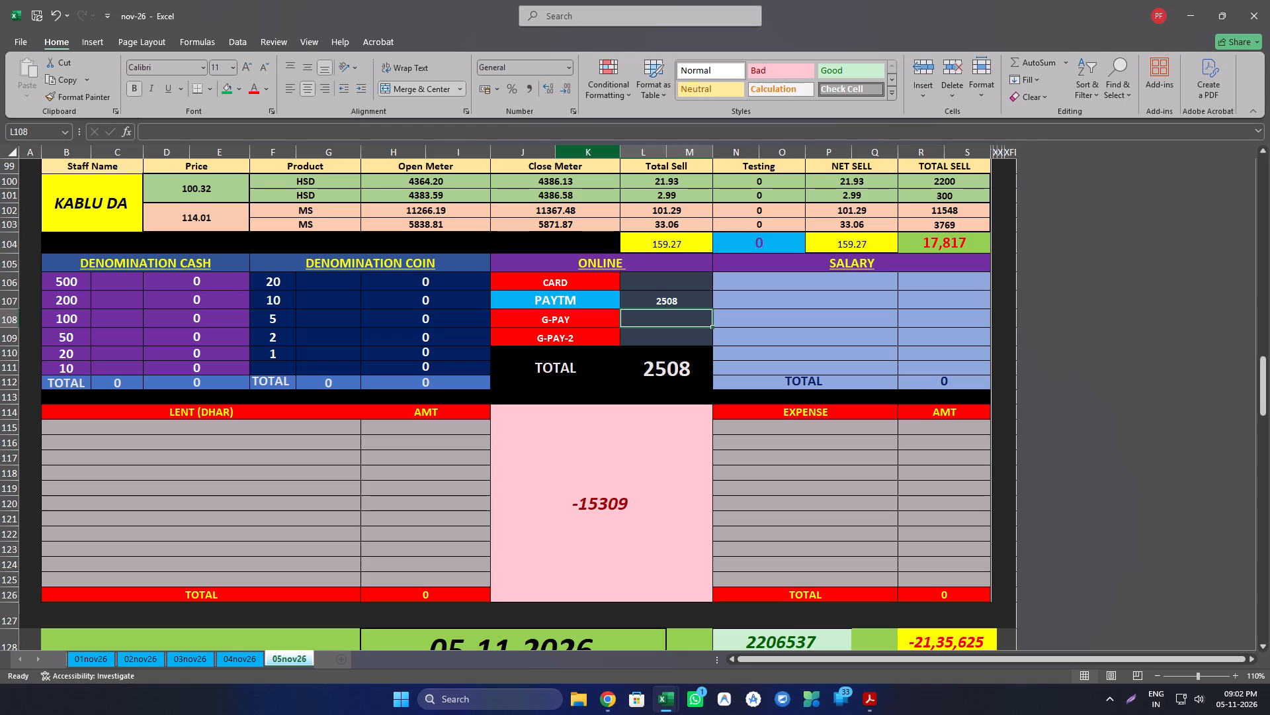
# Enter 11064 as the G-PAY amount in the online payments of Bappa's section.
pyautogui.scroll(2, 594, 238)
pyautogui.scroll(19, 594, 238)
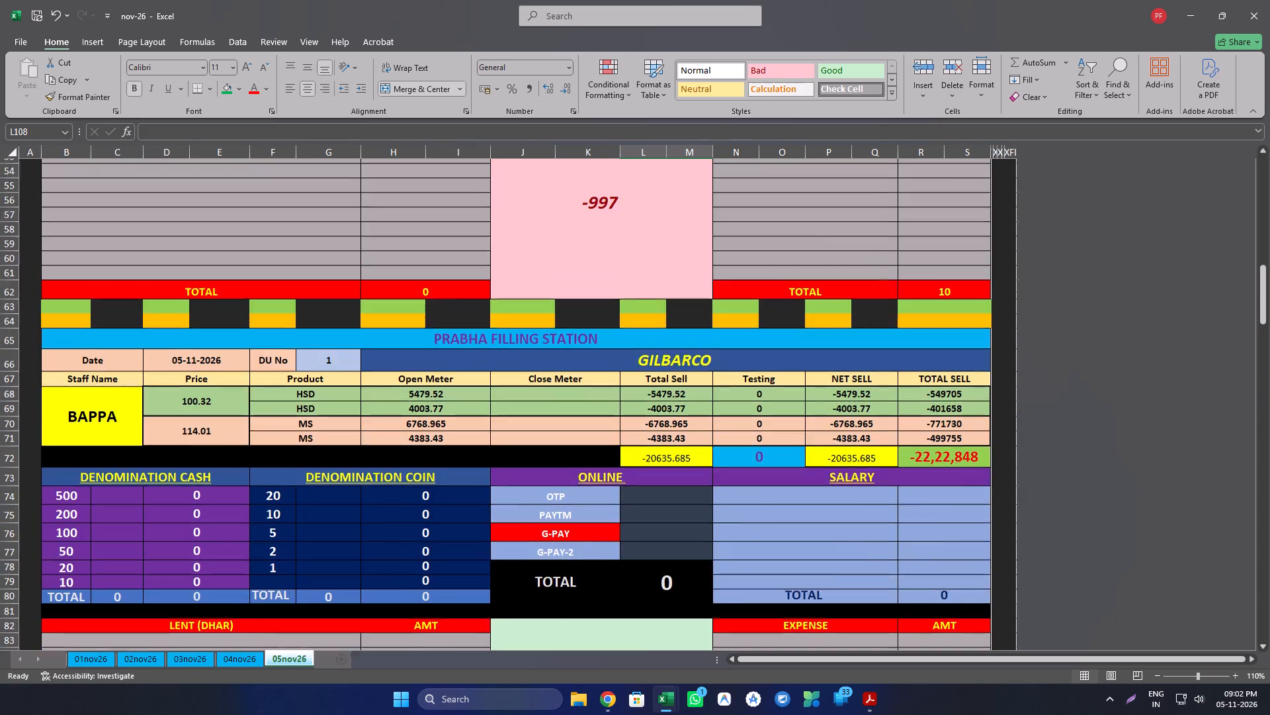
pyautogui.scroll(11, 594, 238)
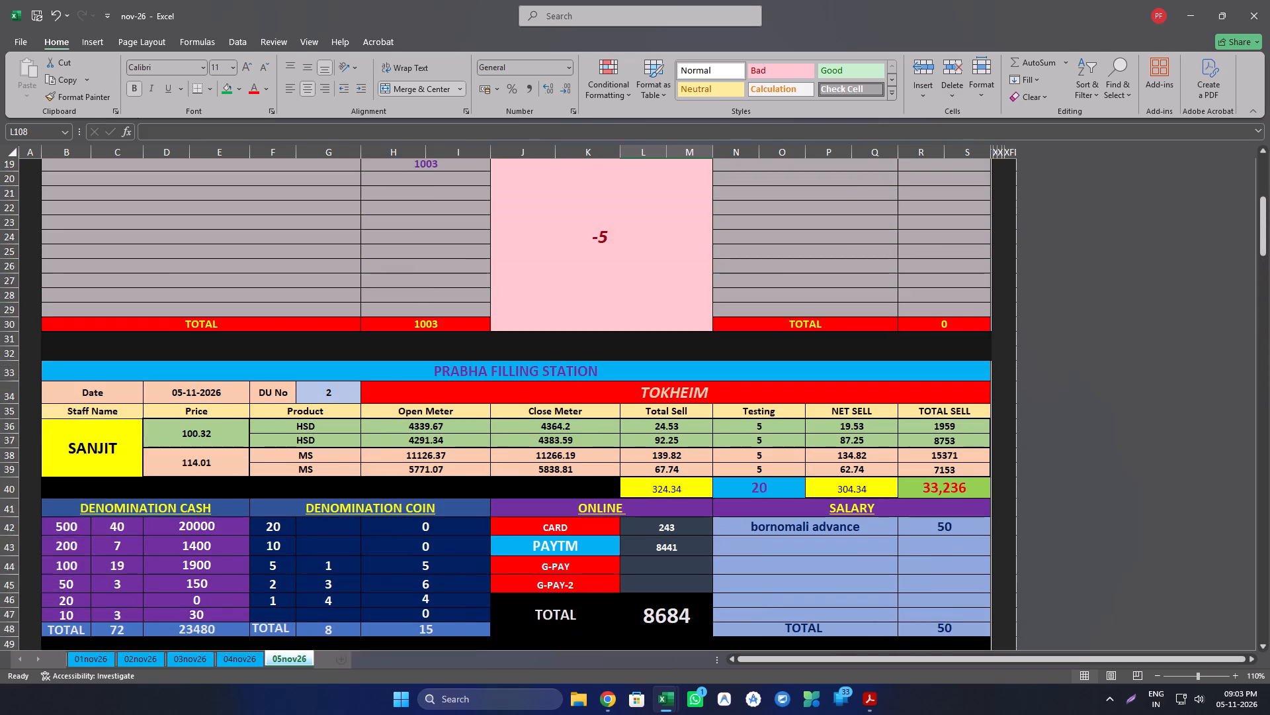
pyautogui.scroll(17, 594, 238)
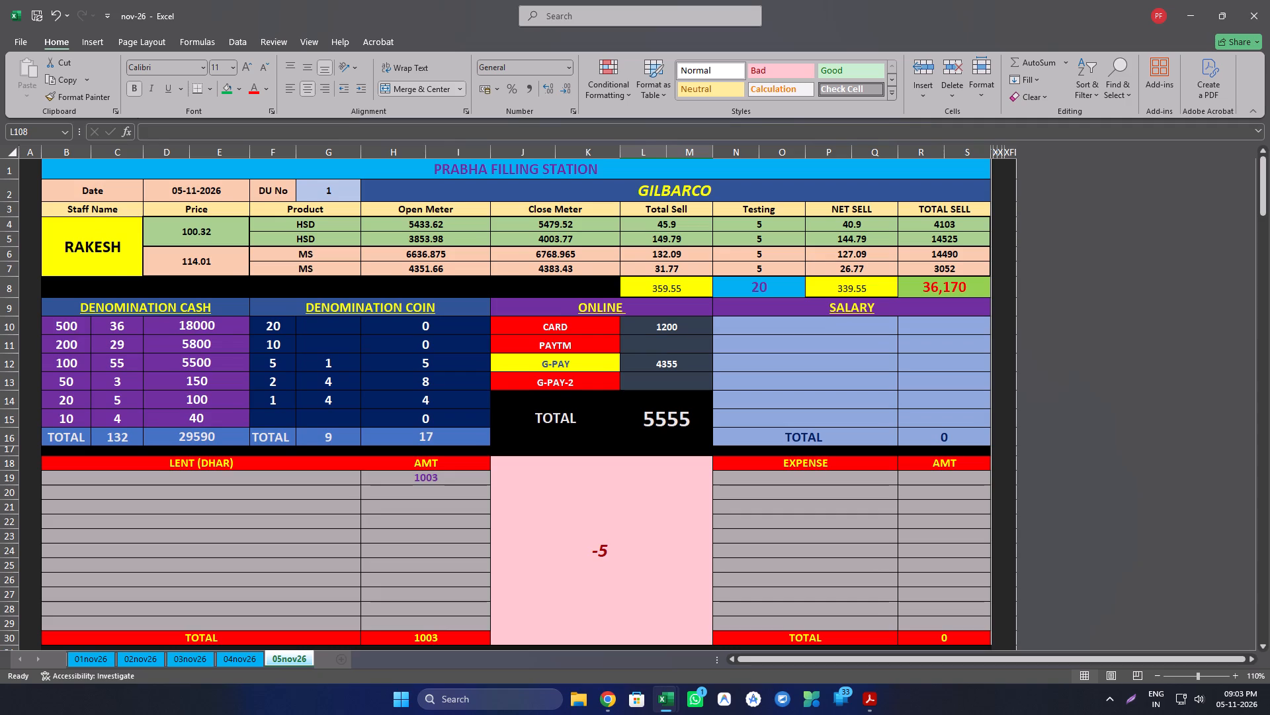
pyautogui.scroll(-20, 613, 232)
pyautogui.scroll(-3, 613, 232)
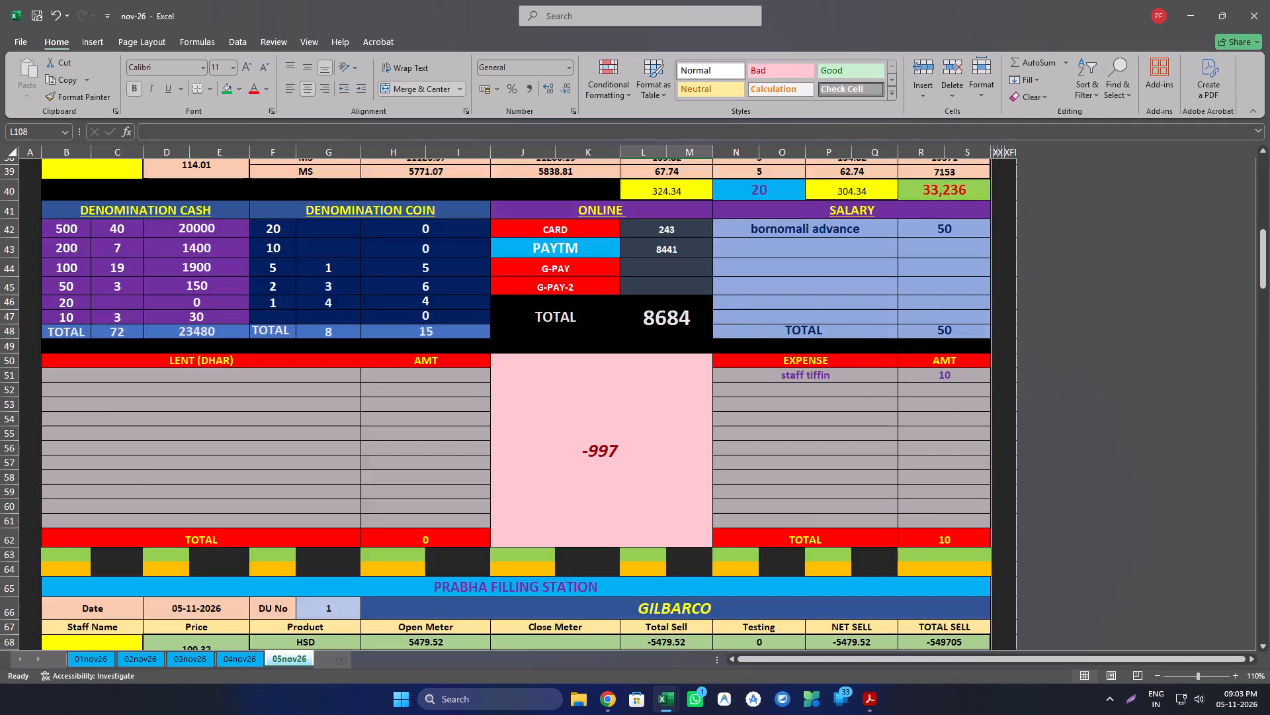
pyautogui.scroll(-16, 646, 273)
pyautogui.scroll(-5, 650, 271)
pyautogui.scroll(3, 650, 271)
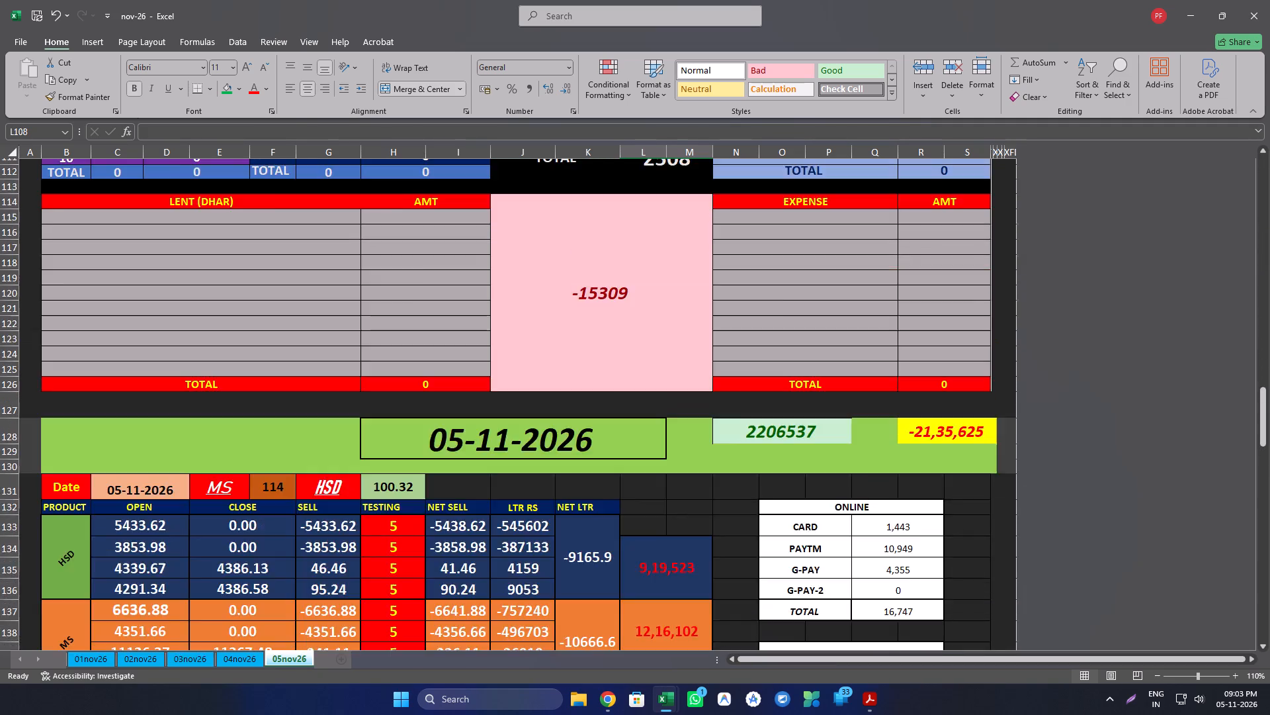
pyautogui.scroll(16, 650, 271)
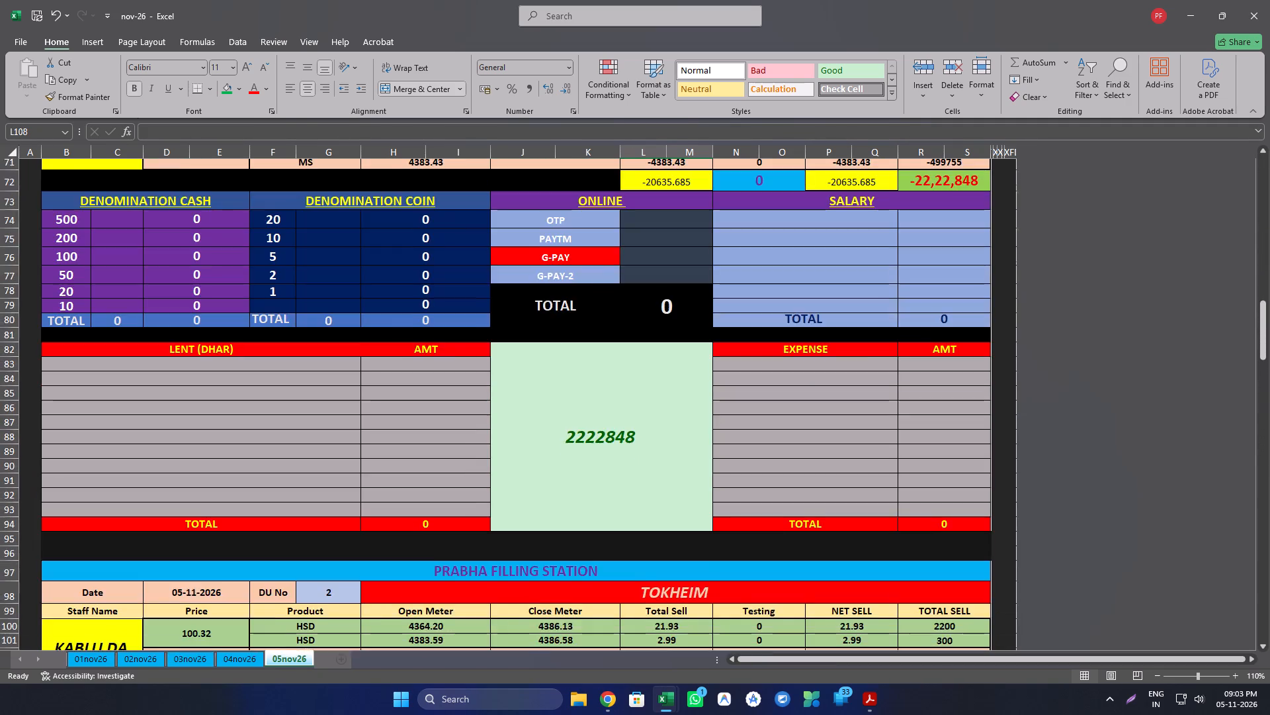
pyautogui.scroll(2, 650, 271)
pyautogui.click(651, 385)
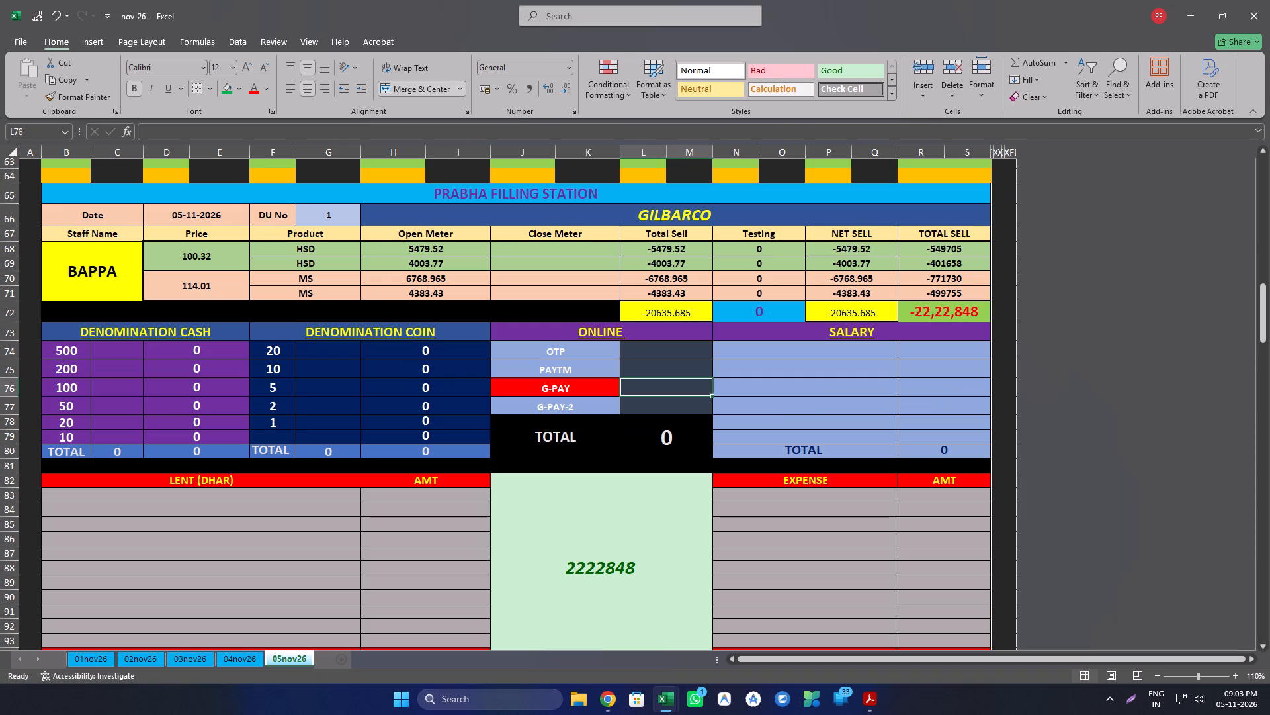
pyautogui.write('11064')
pyautogui.press('Return')
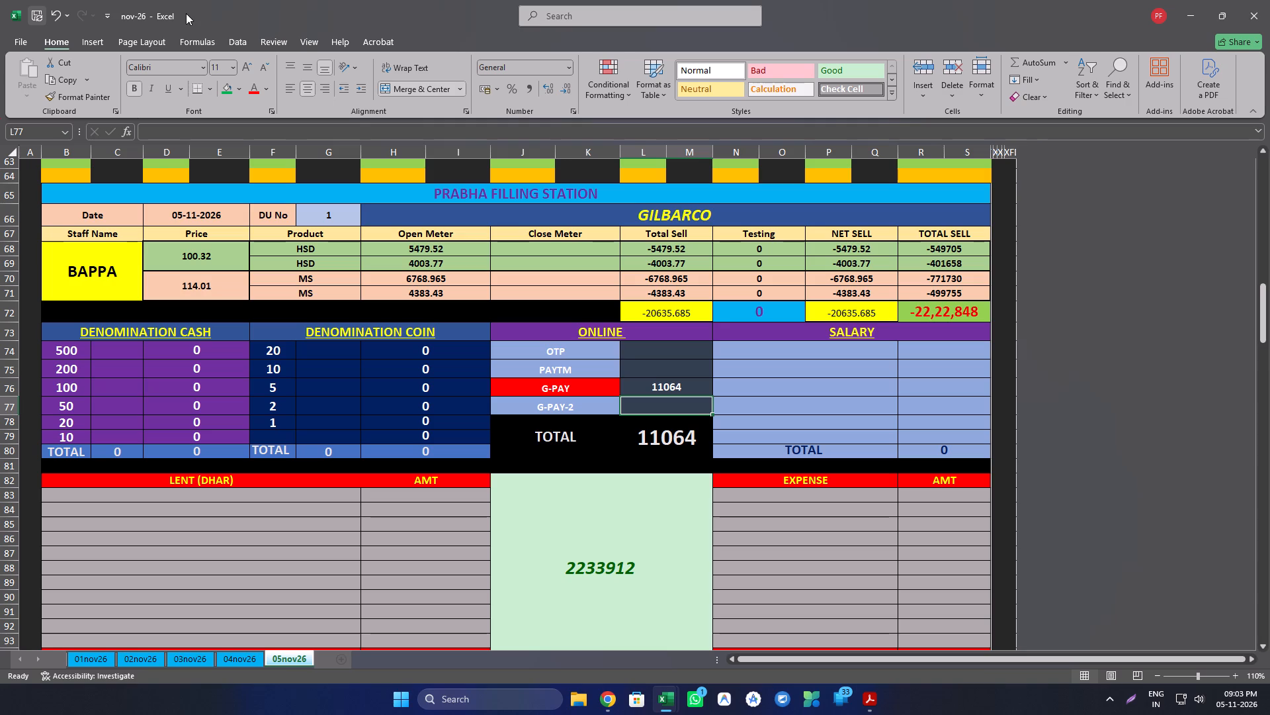
# Enter a count of 20 for the 500 notes in Kablu Da's cash denominations.
pyautogui.scroll(-16, 146, 140)
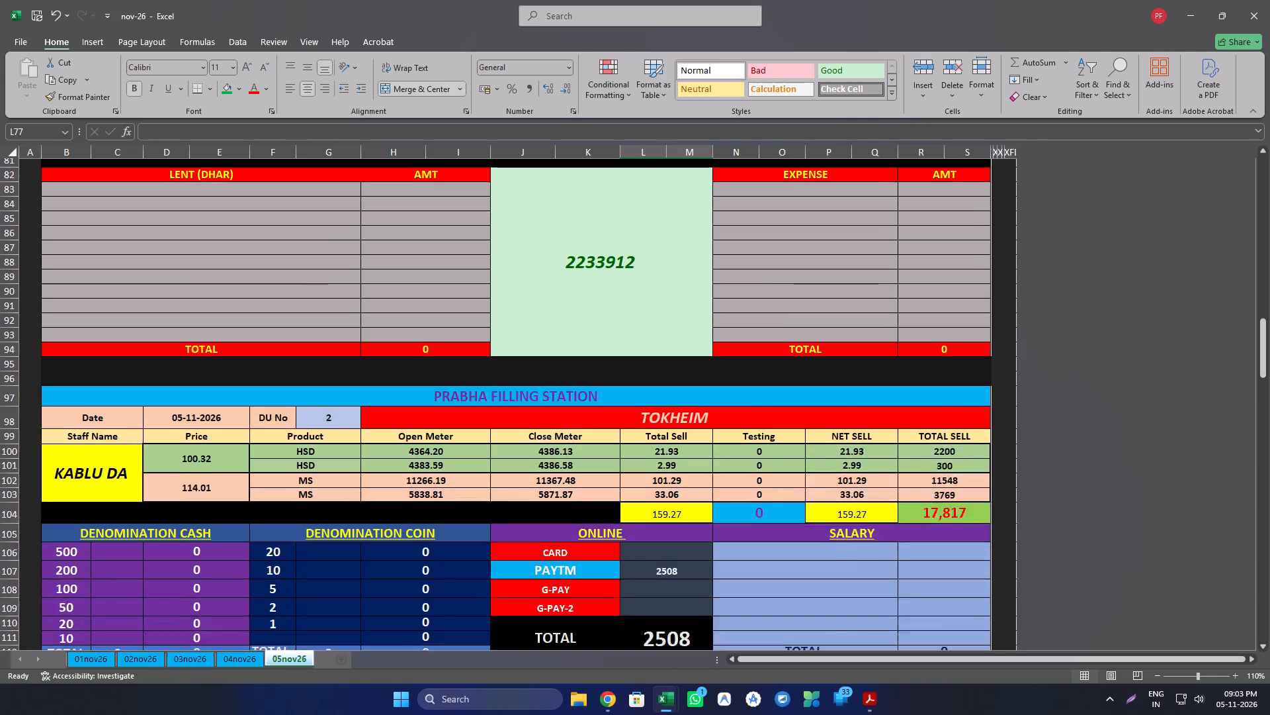
pyautogui.scroll(-2, 249, 318)
pyautogui.scroll(2, 249, 318)
pyautogui.click(112, 202)
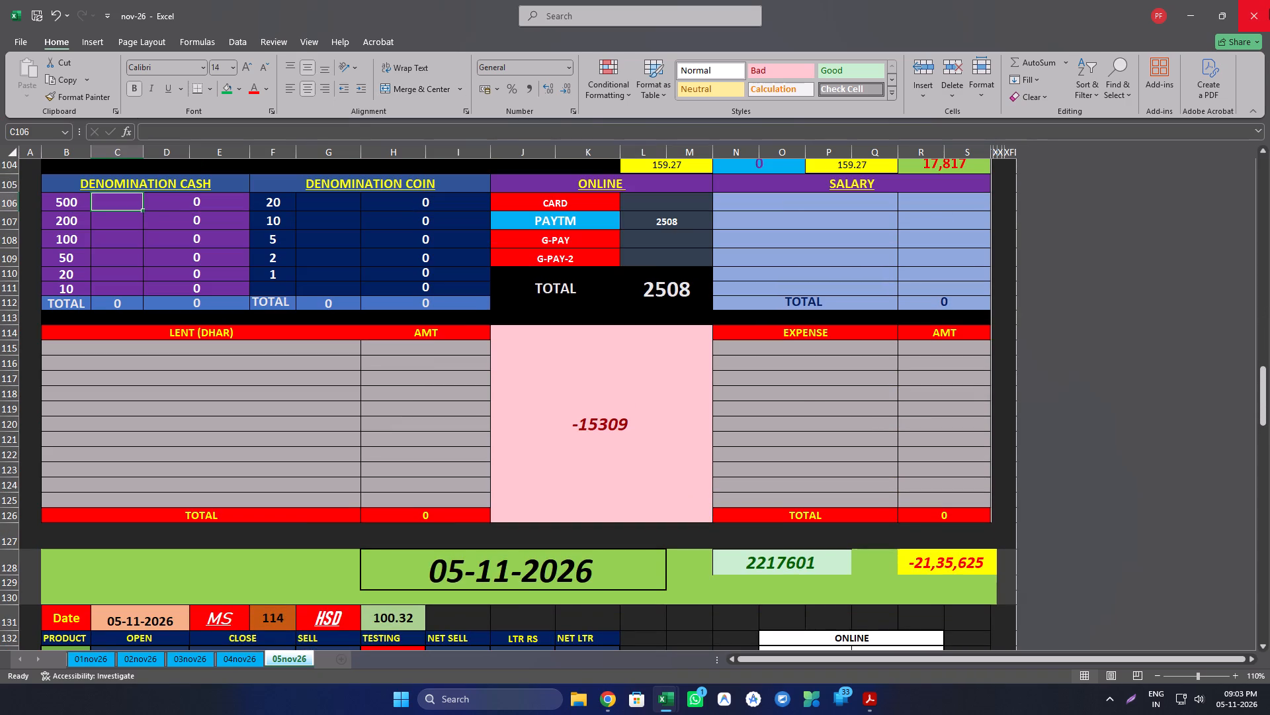
pyautogui.write('20')
pyautogui.press('Return')
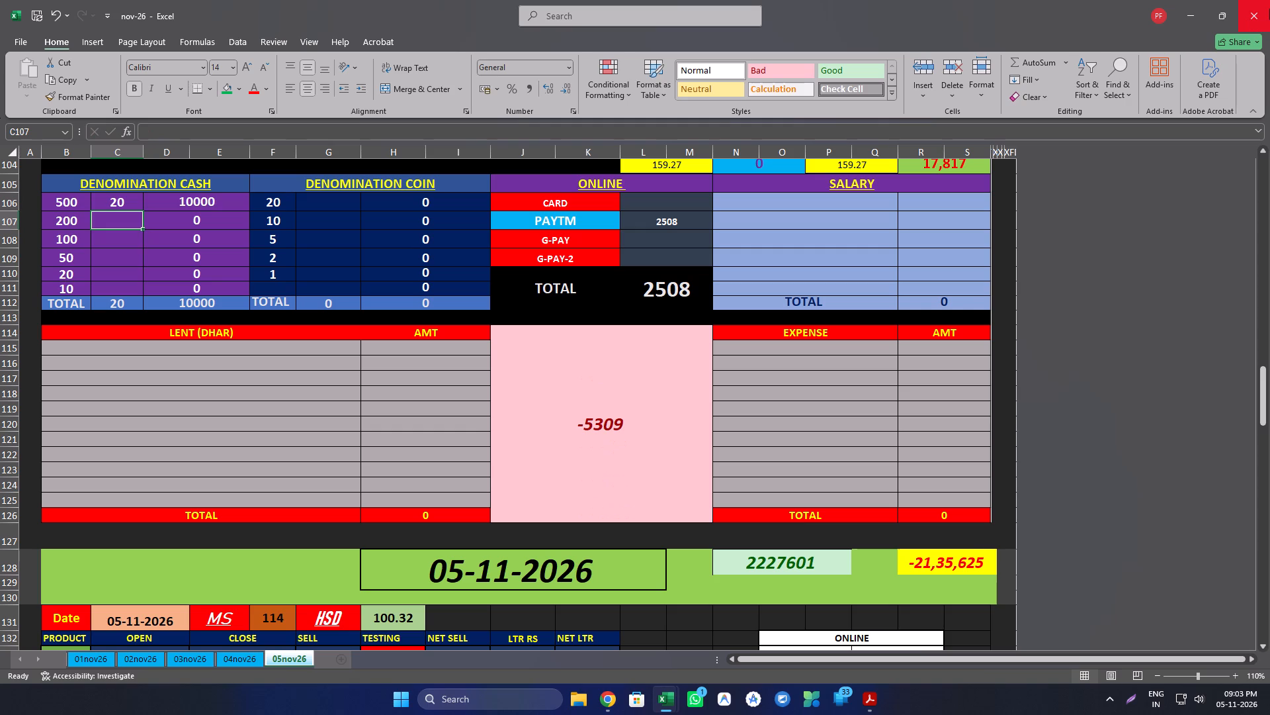
# Enter the CARD amount in Kablu Da's online payments as the formula =1100+220.
pyautogui.press('Right')
pyautogui.press('Right')
pyautogui.press('Right')
pyautogui.press('Right')
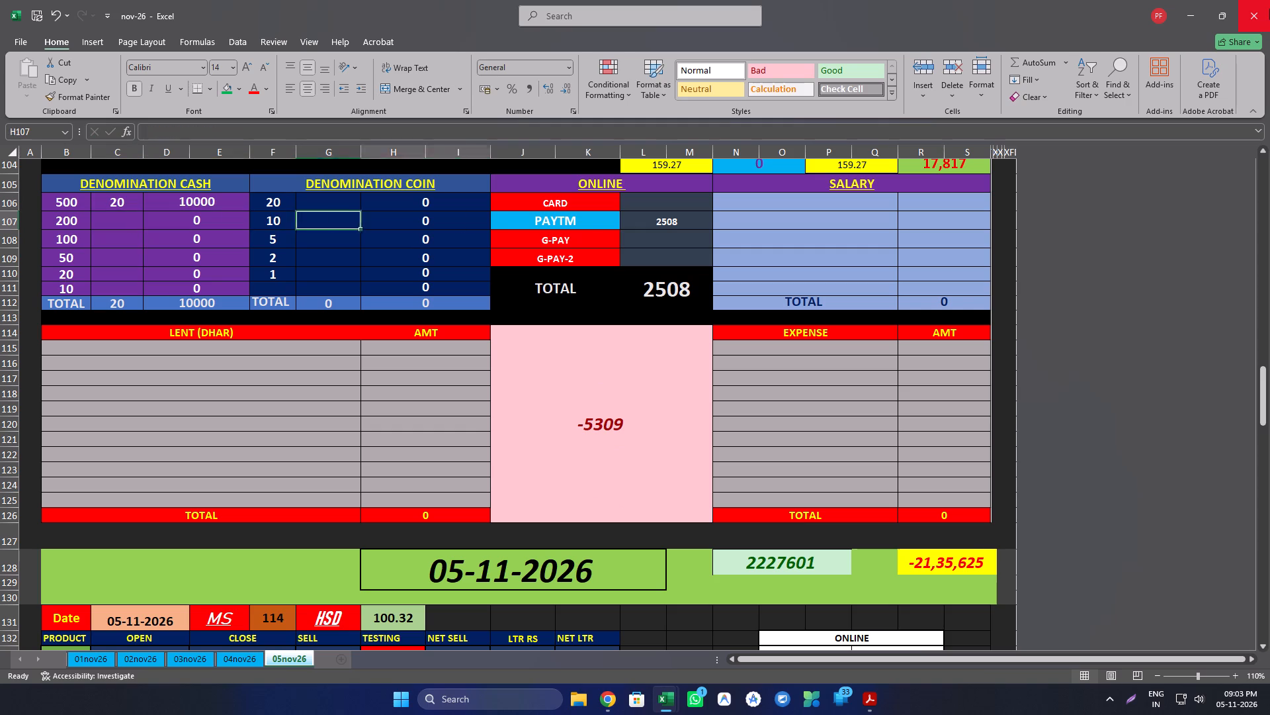
pyautogui.press('Right')
pyautogui.press('Right')
pyautogui.press('Up')
pyautogui.press('=')
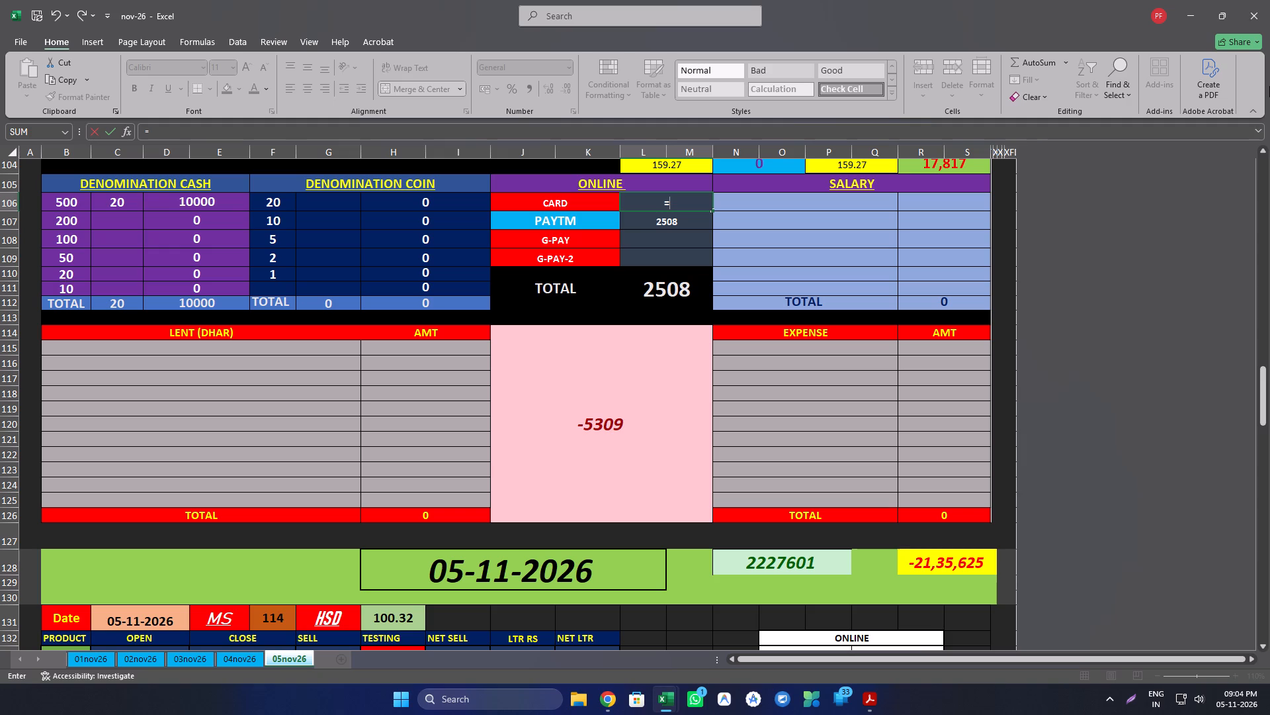
pyautogui.write('1100+')
pyautogui.write('220')
pyautogui.press('Return')
# Enter Kablu Da's cash denomination counts: 5 for the 200 notes, 21 for the 100 notes and 4 for the 50 notes.
pyautogui.press('Left')
pyautogui.press('Left')
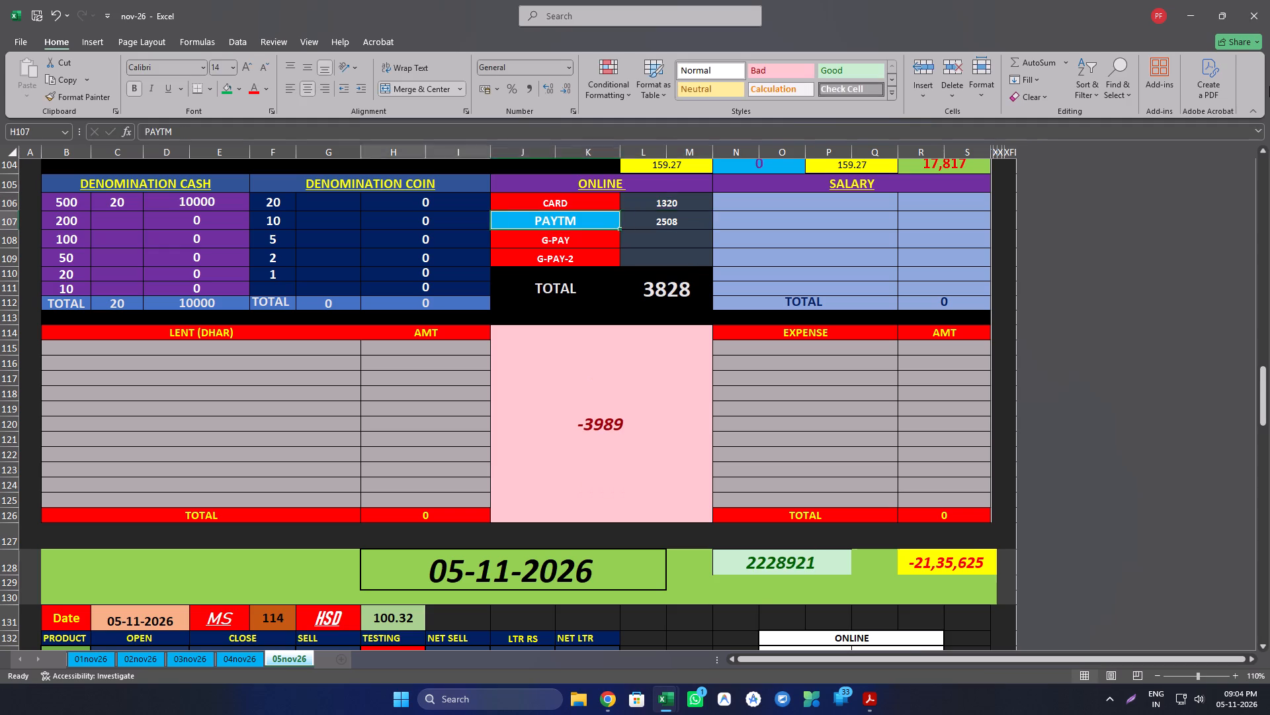
pyautogui.press('Left')
pyautogui.press('Left')
pyautogui.press('Left')
pyautogui.press('Left')
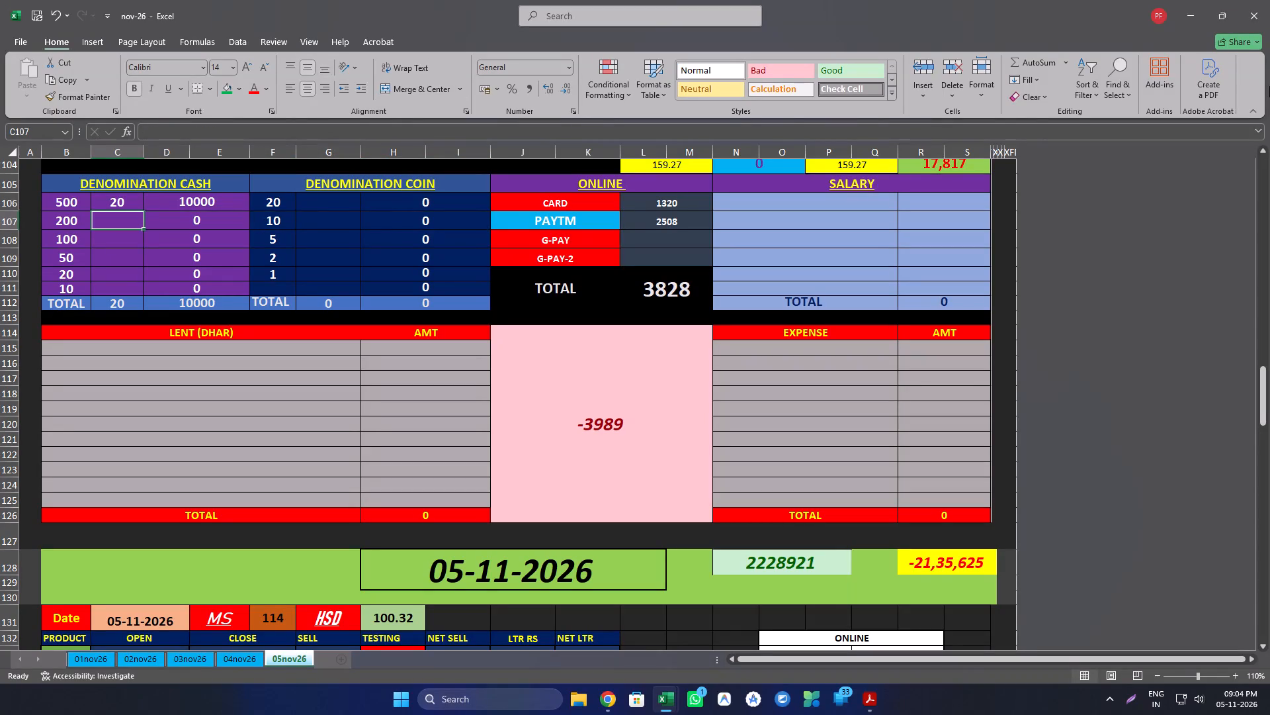
pyautogui.press('5')
pyautogui.press('Return')
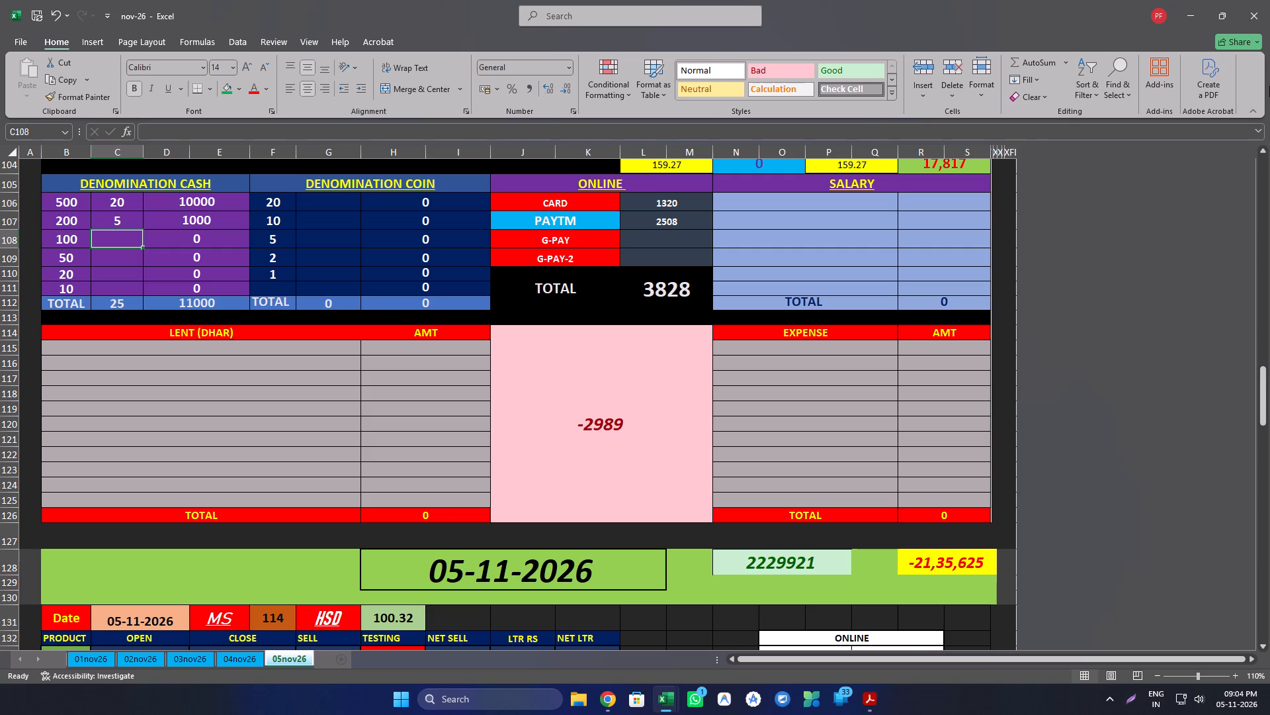
pyautogui.write('21')
pyautogui.press('Return')
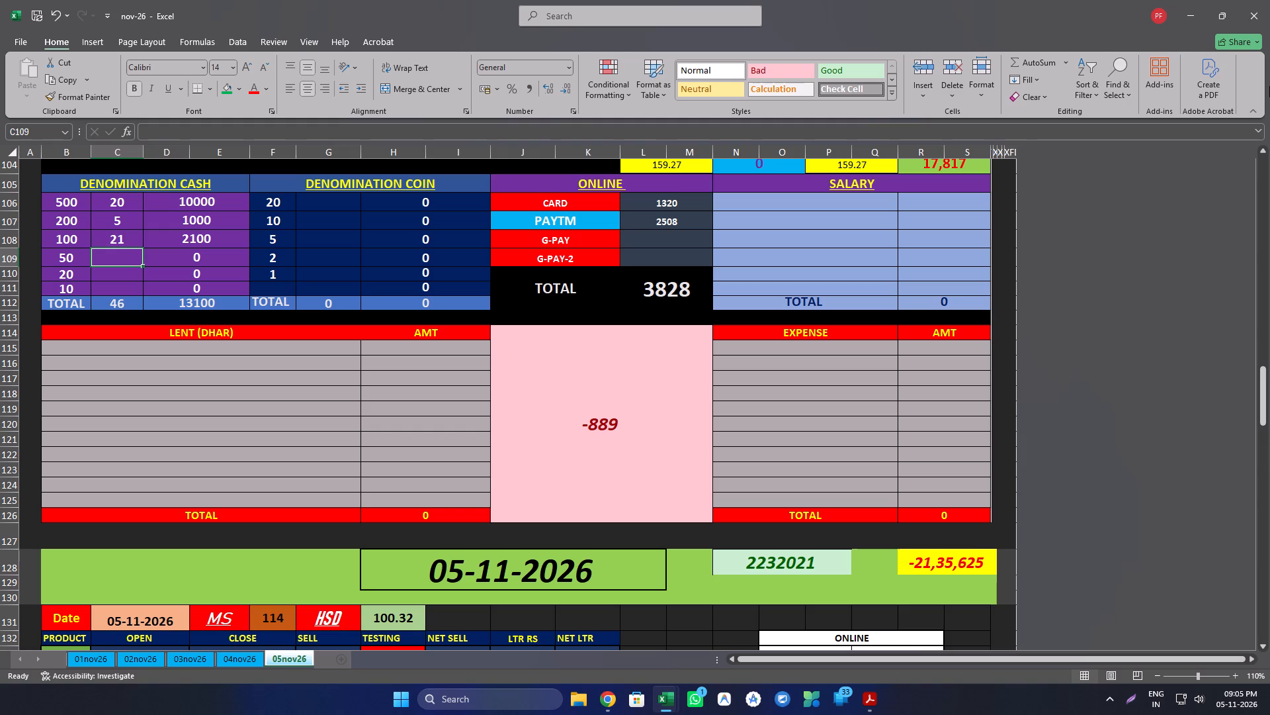
pyautogui.press('4')
pyautogui.press('Return')
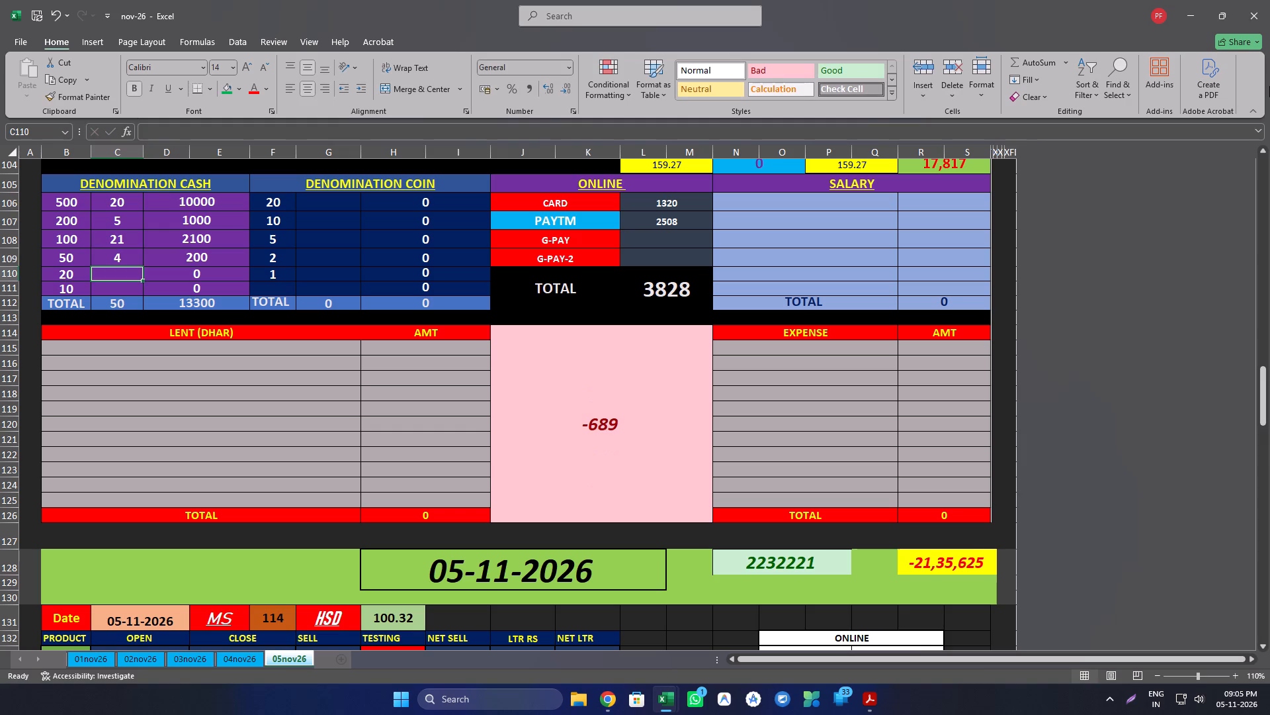
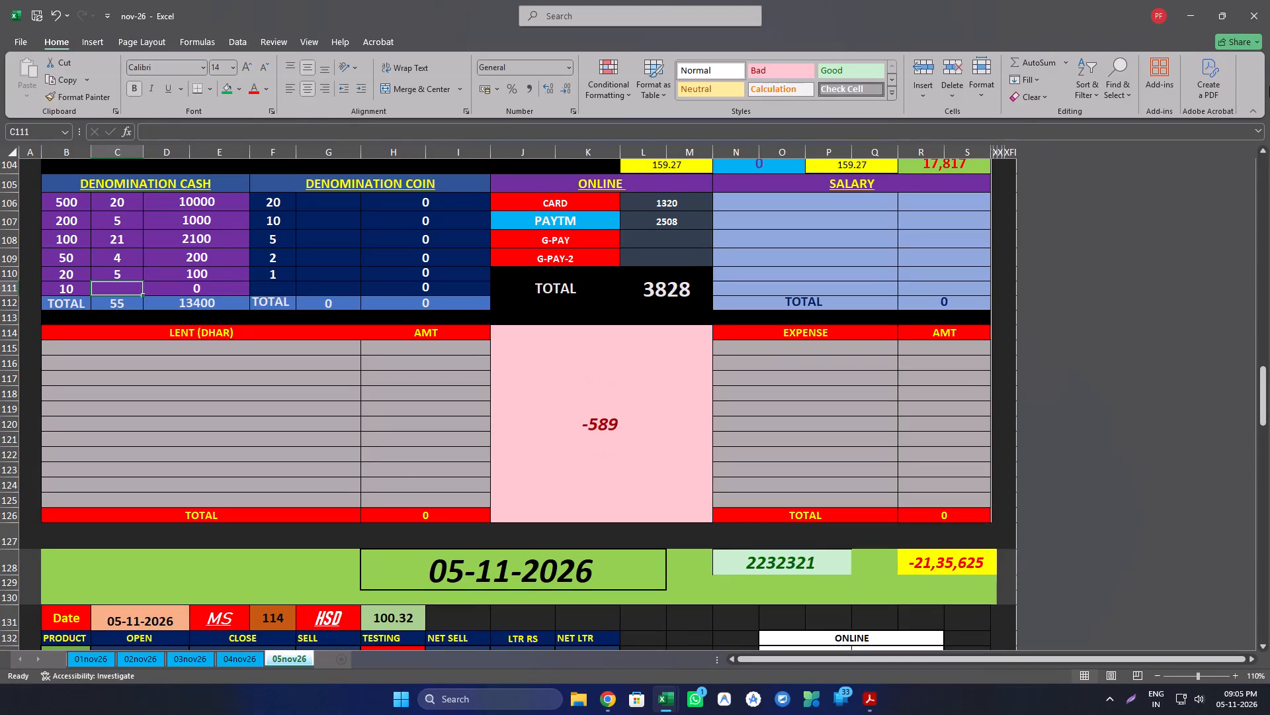
# Enter a count of 6 for the 10 notes in Kablu Da's cash denominations.
pyautogui.press('Up')
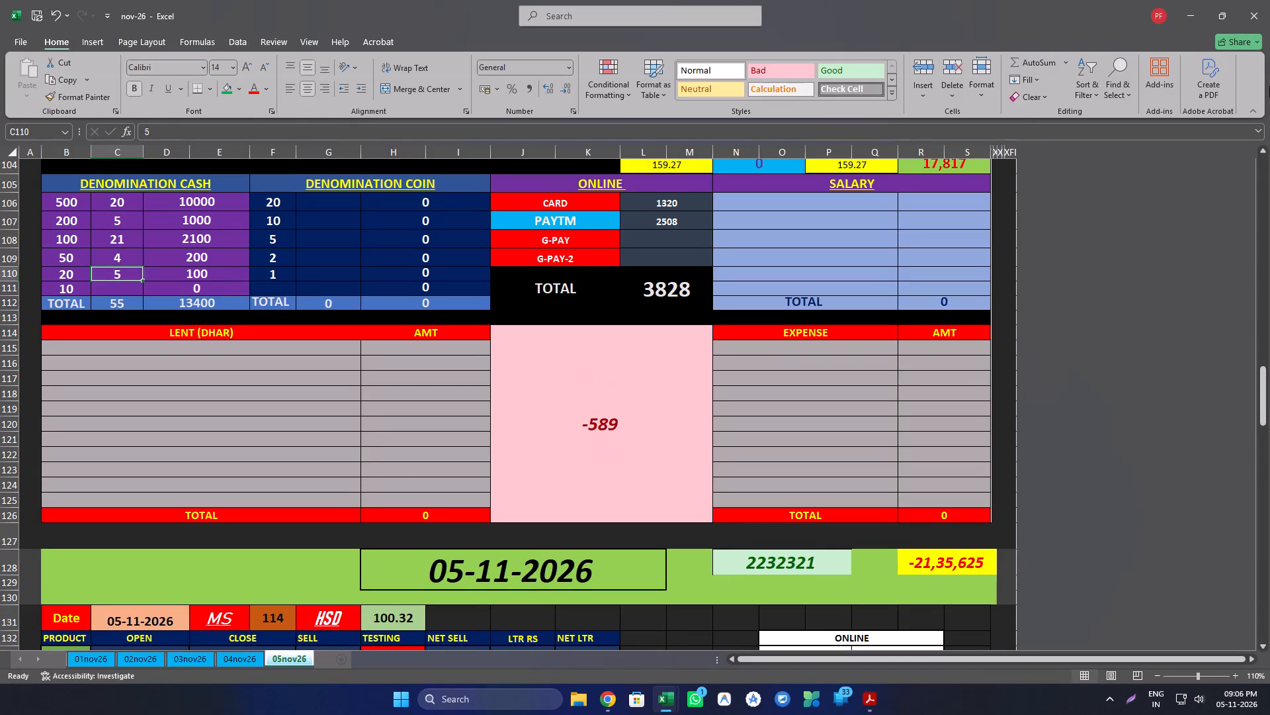
pyautogui.press('Return')
pyautogui.press('6')
pyautogui.press('Return')
# Enter Kablu Da's coin denomination counts: 3 for the 5 coins and 1 for the 1 coins.
pyautogui.press('Right')
pyautogui.press('Right')
pyautogui.press('Right')
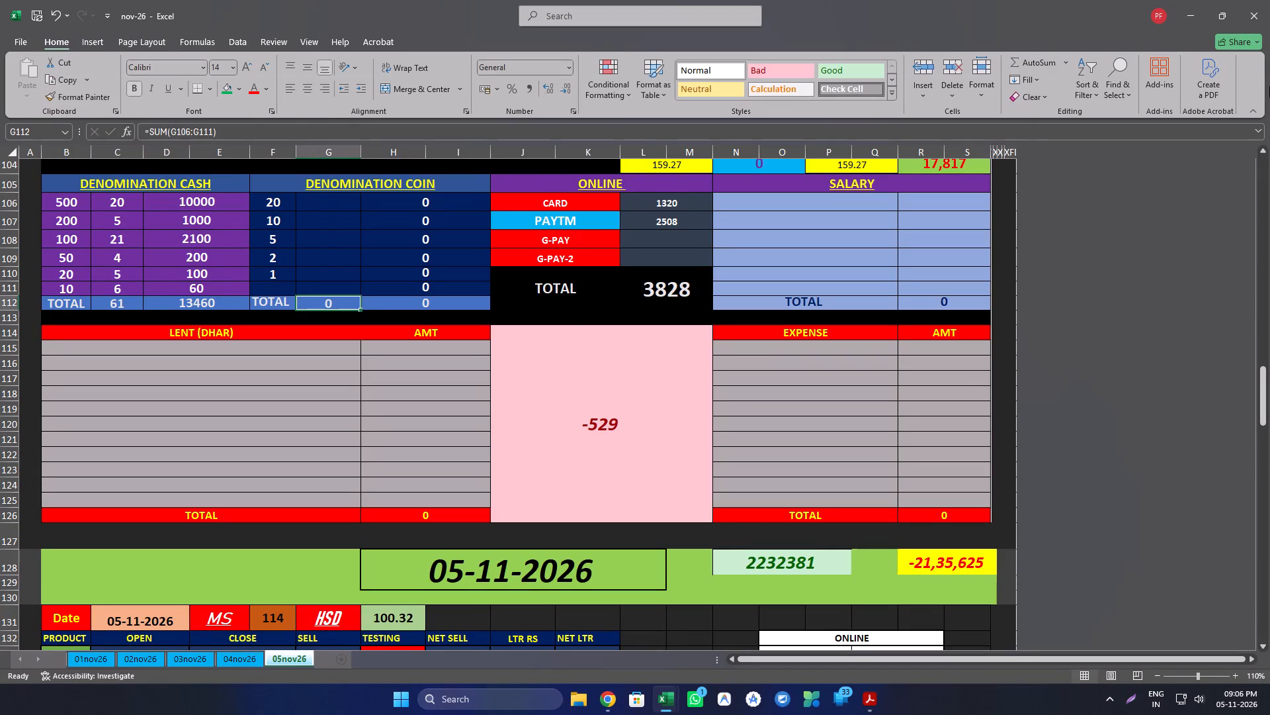
pyautogui.press('Up')
pyautogui.press('Up')
pyautogui.press('Up')
pyautogui.press('Up')
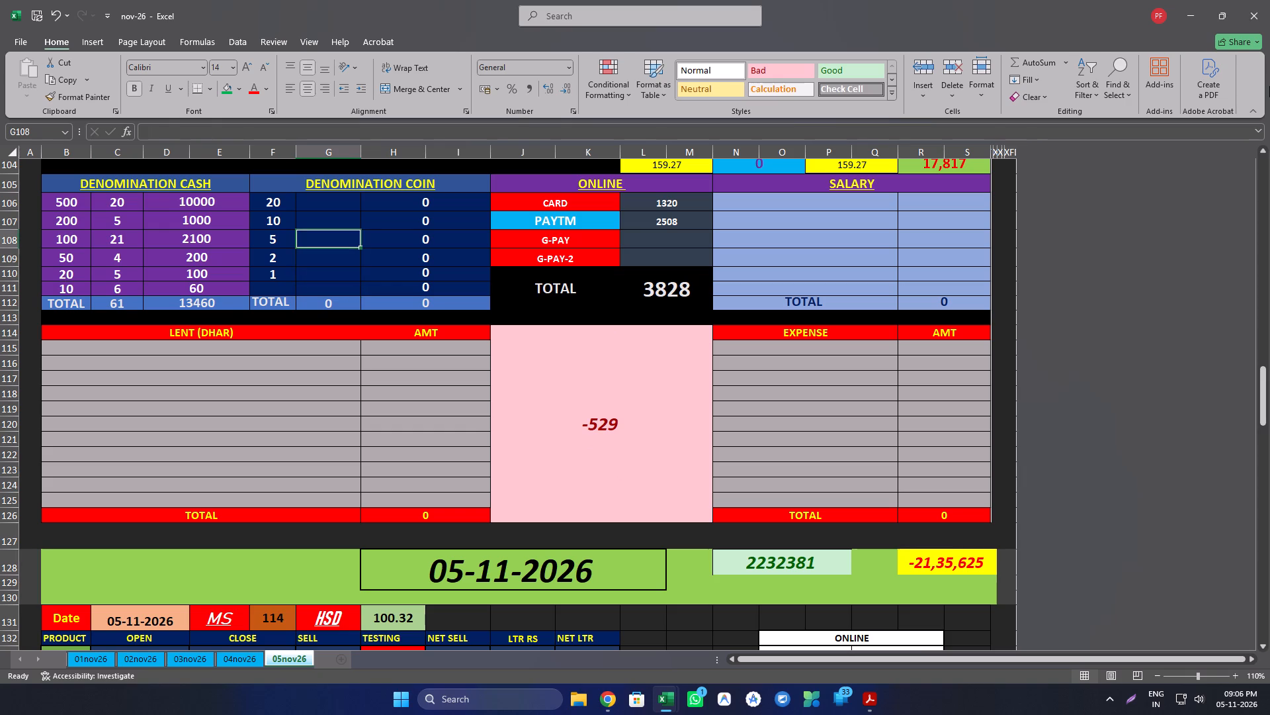
pyautogui.press('3')
pyautogui.press('Return')
pyautogui.press('Return')
pyautogui.press('1')
pyautogui.press('Return')
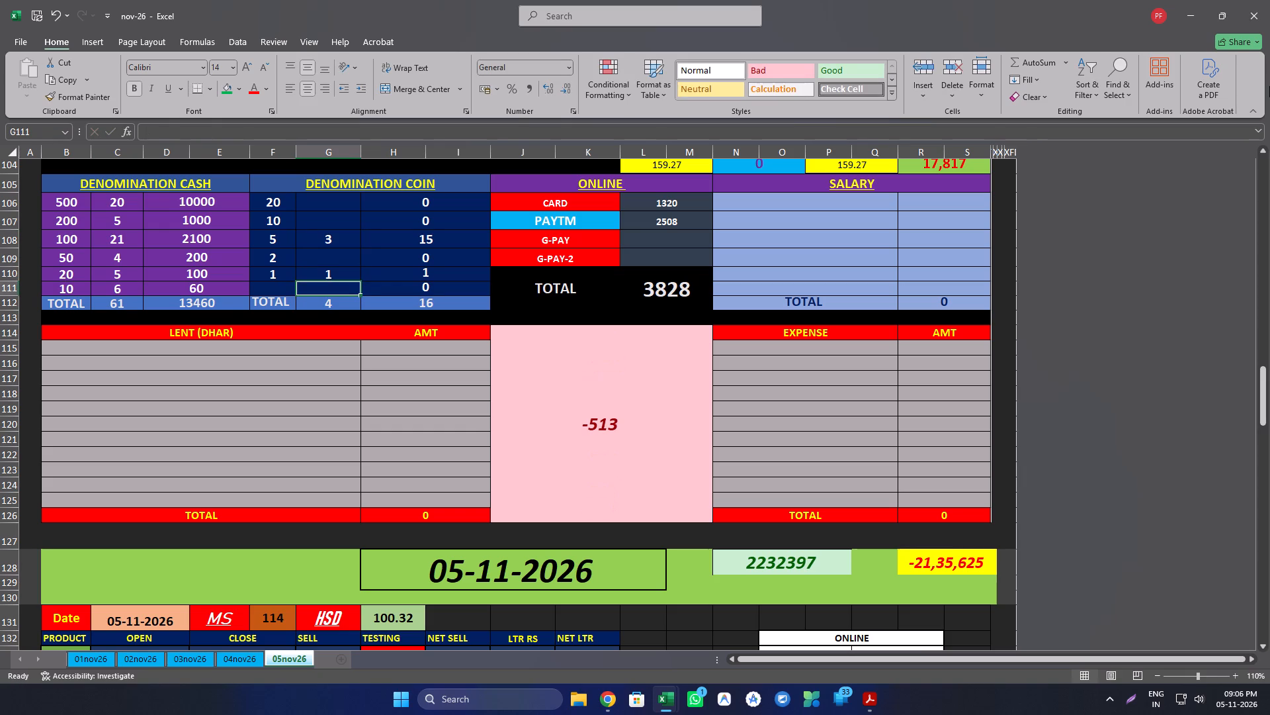
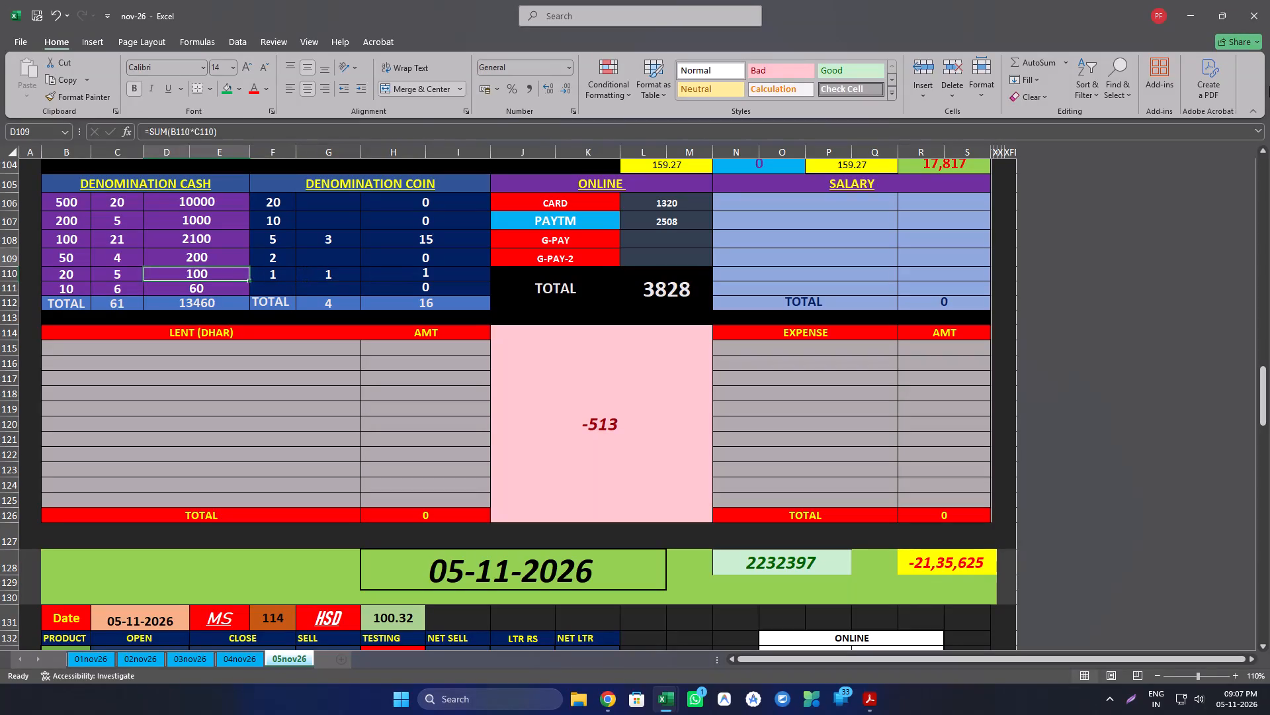
# Revise Kablu Da's cash denomination counts to 19 for the 500 notes, 20 for 100, 3 for 50 and 3 for 20.
pyautogui.press('Left')
pyautogui.press('Up')
pyautogui.press('Up')
pyautogui.press('Up')
pyautogui.write('19')
pyautogui.press('Return')
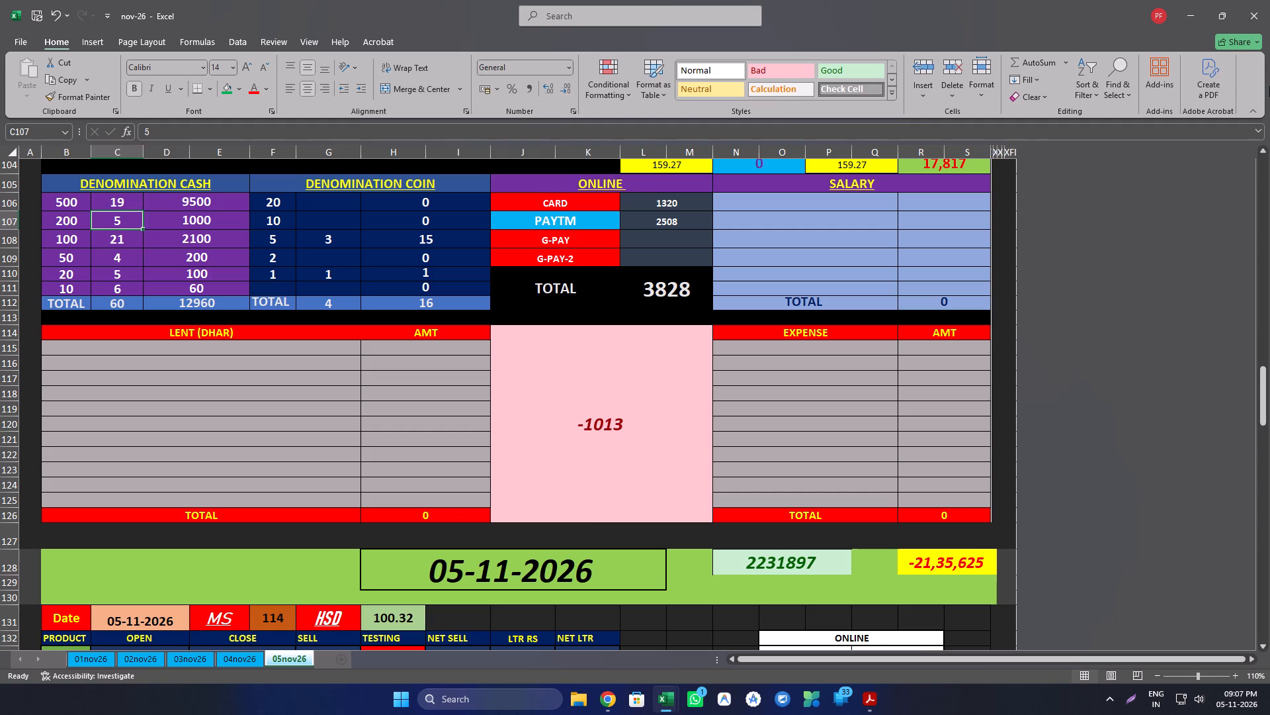
pyautogui.press('Return')
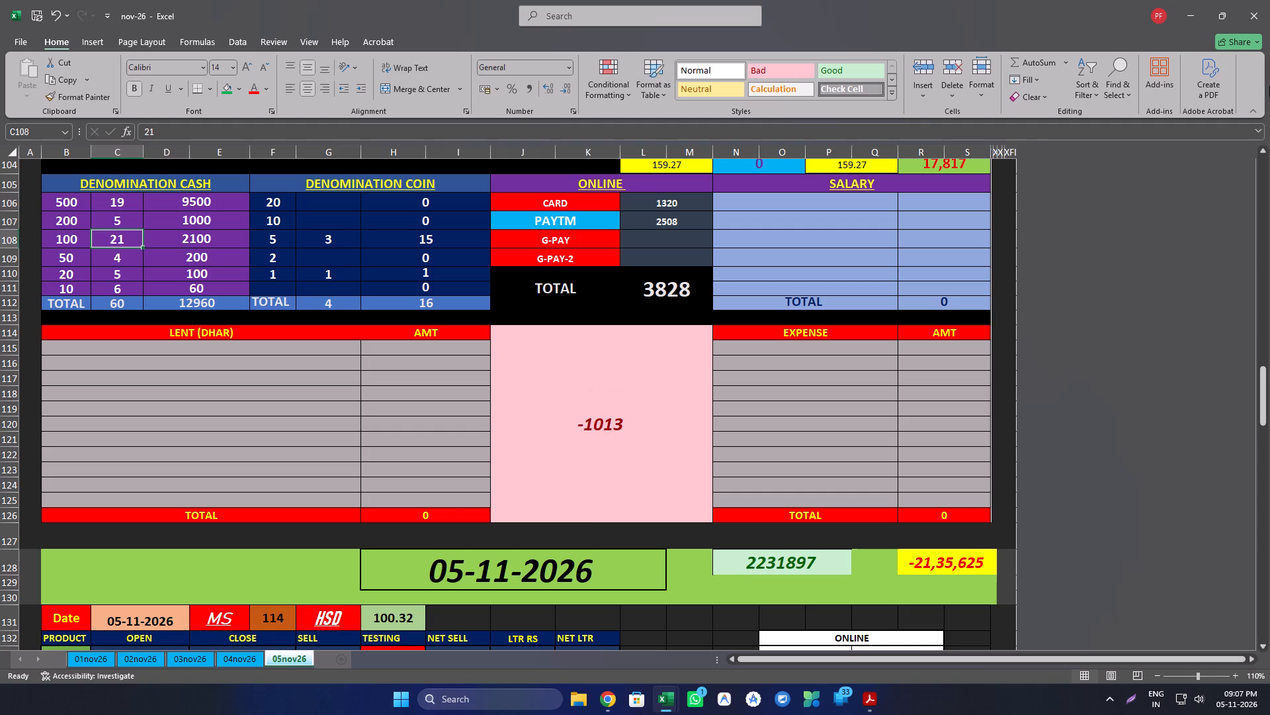
pyautogui.write('20')
pyautogui.press('Return')
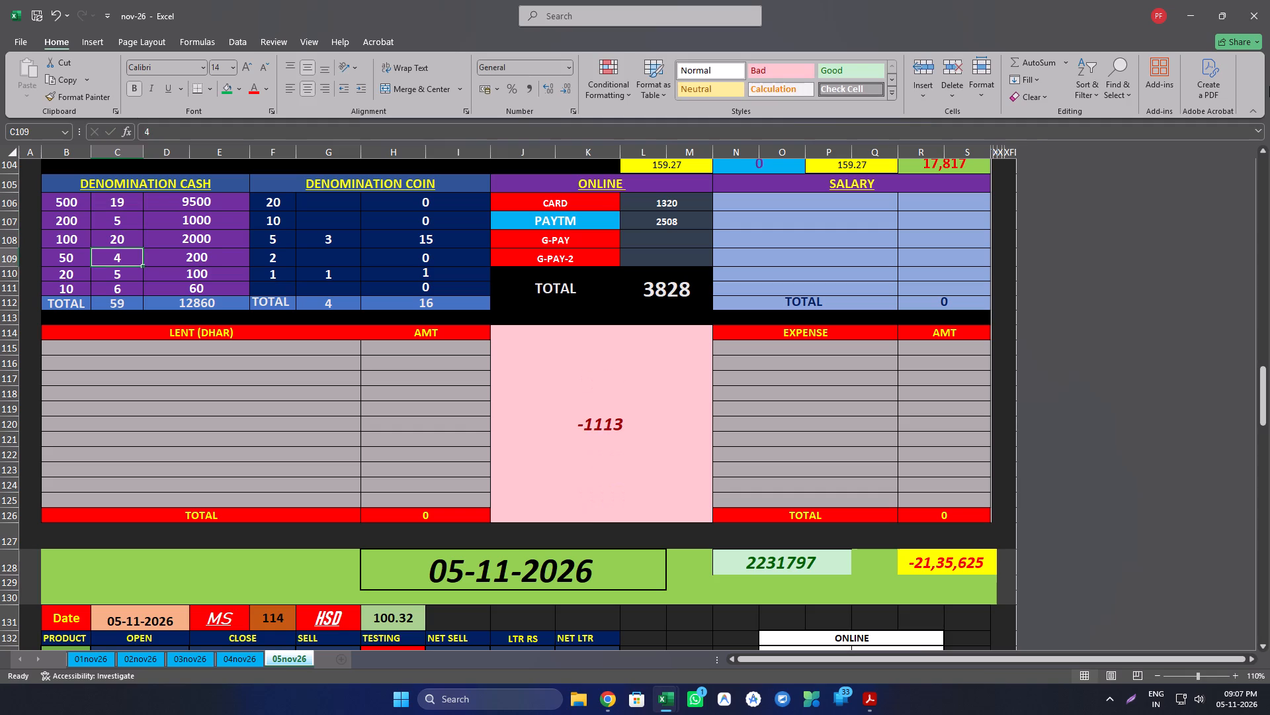
pyautogui.press('3')
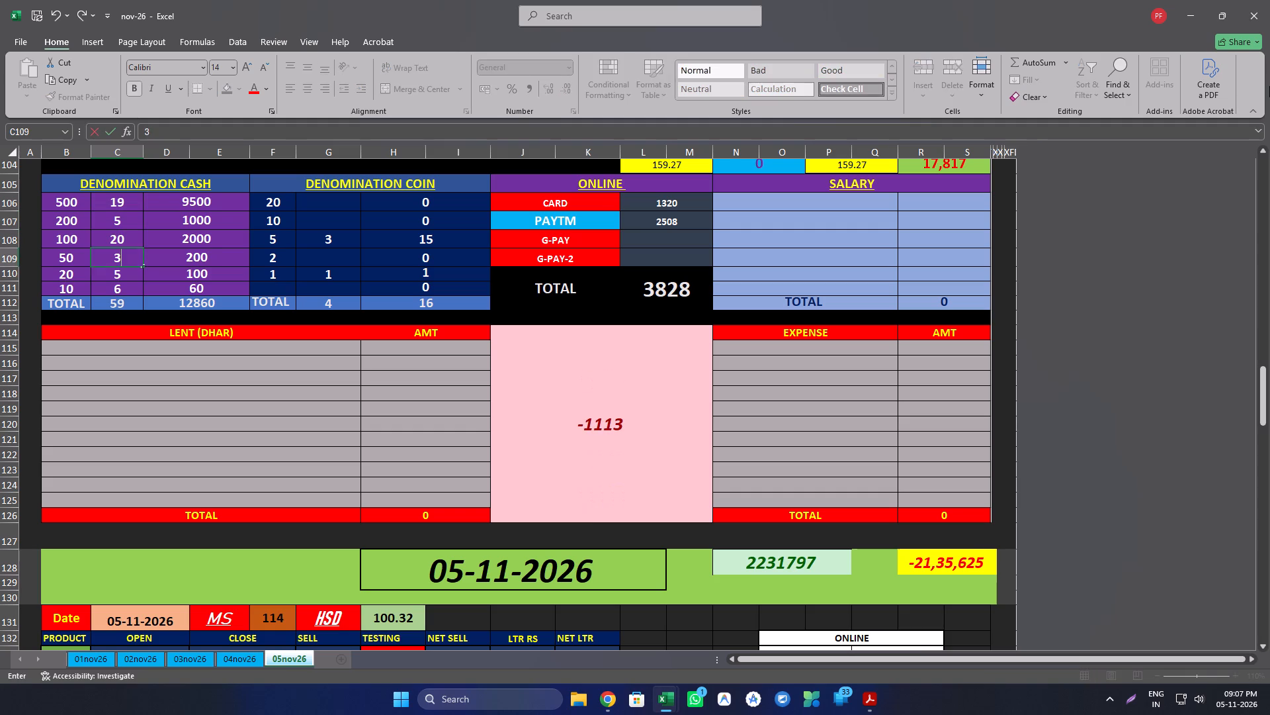
pyautogui.press('Return')
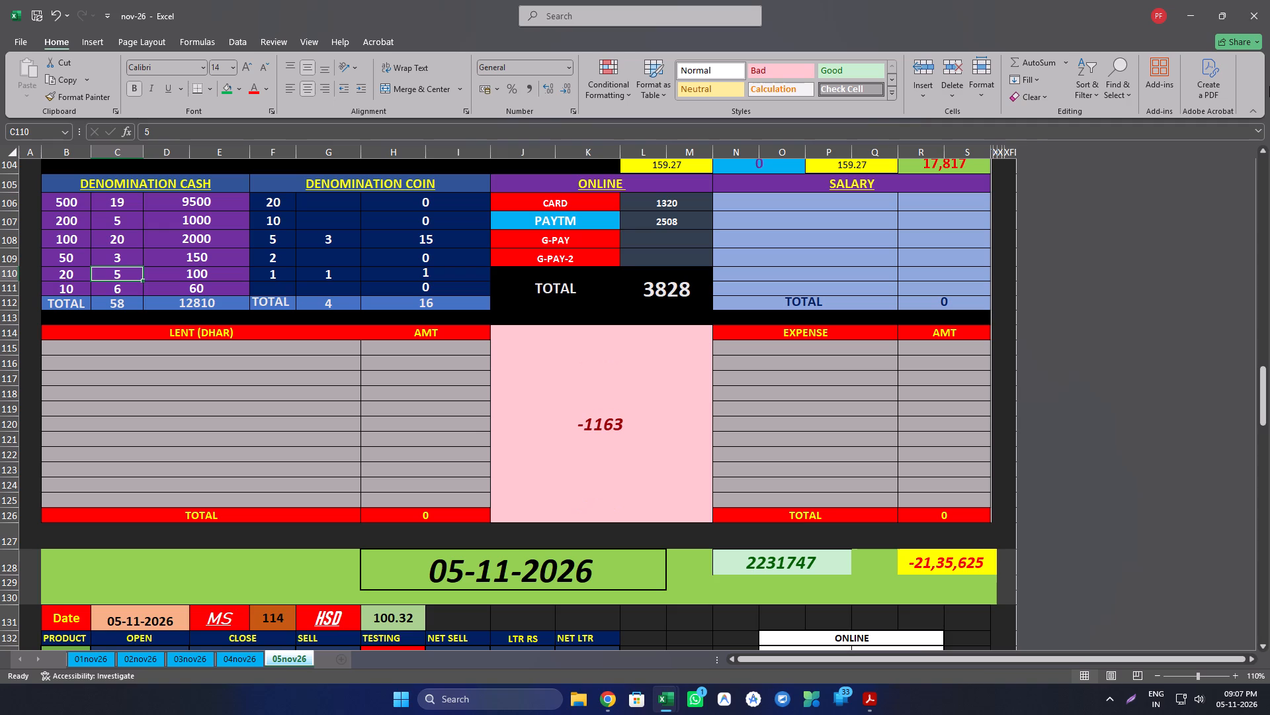
pyautogui.press('3')
pyautogui.press('Return')
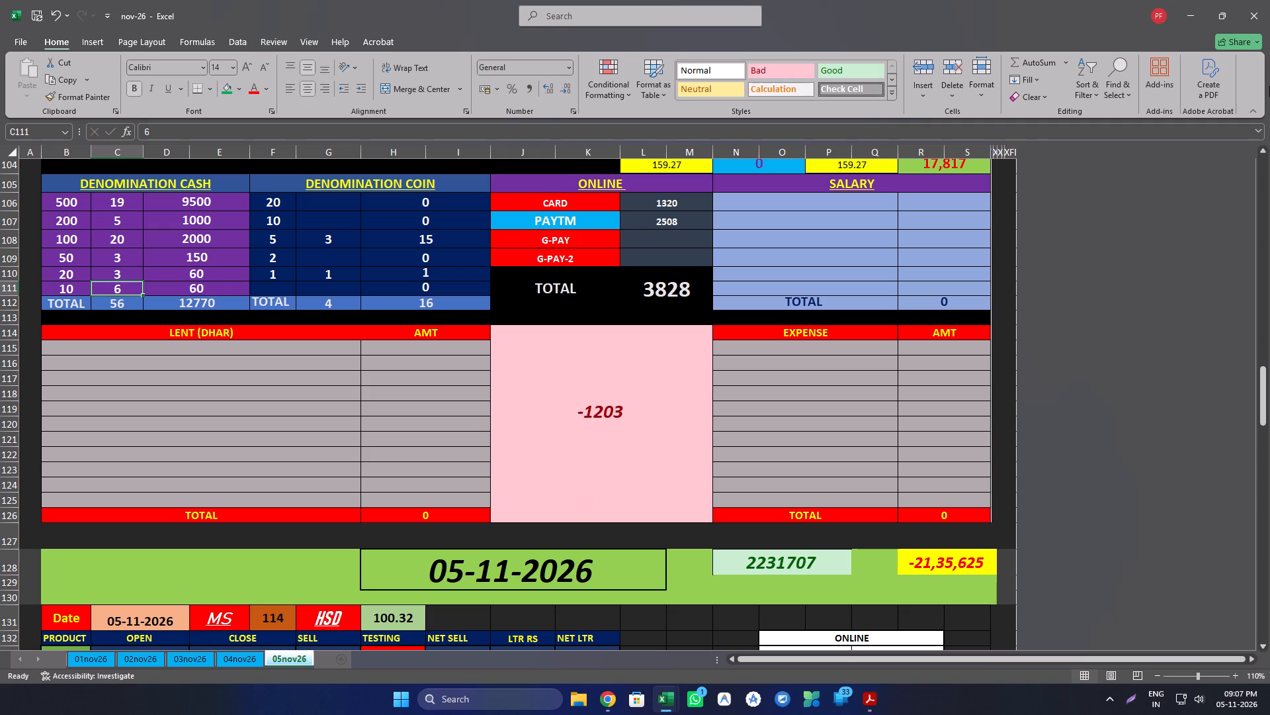
# Record a katari expense of 200 in the first row of Kablu Da's expense table.
pyautogui.press('Right')
pyautogui.press('Right')
pyautogui.press('Right')
pyautogui.press('Right')
pyautogui.press('Right')
pyautogui.press('Right')
pyautogui.press('Right')
pyautogui.press('Right')
pyautogui.press('Right')
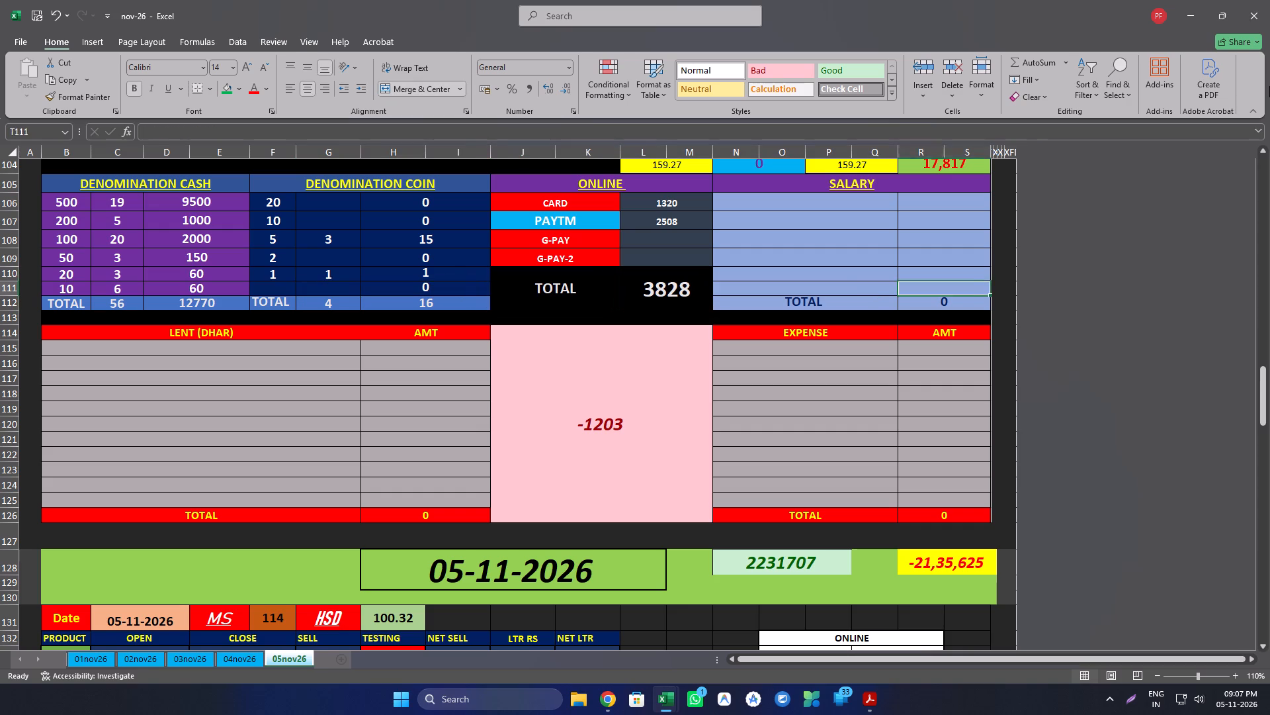
pyautogui.press('Right')
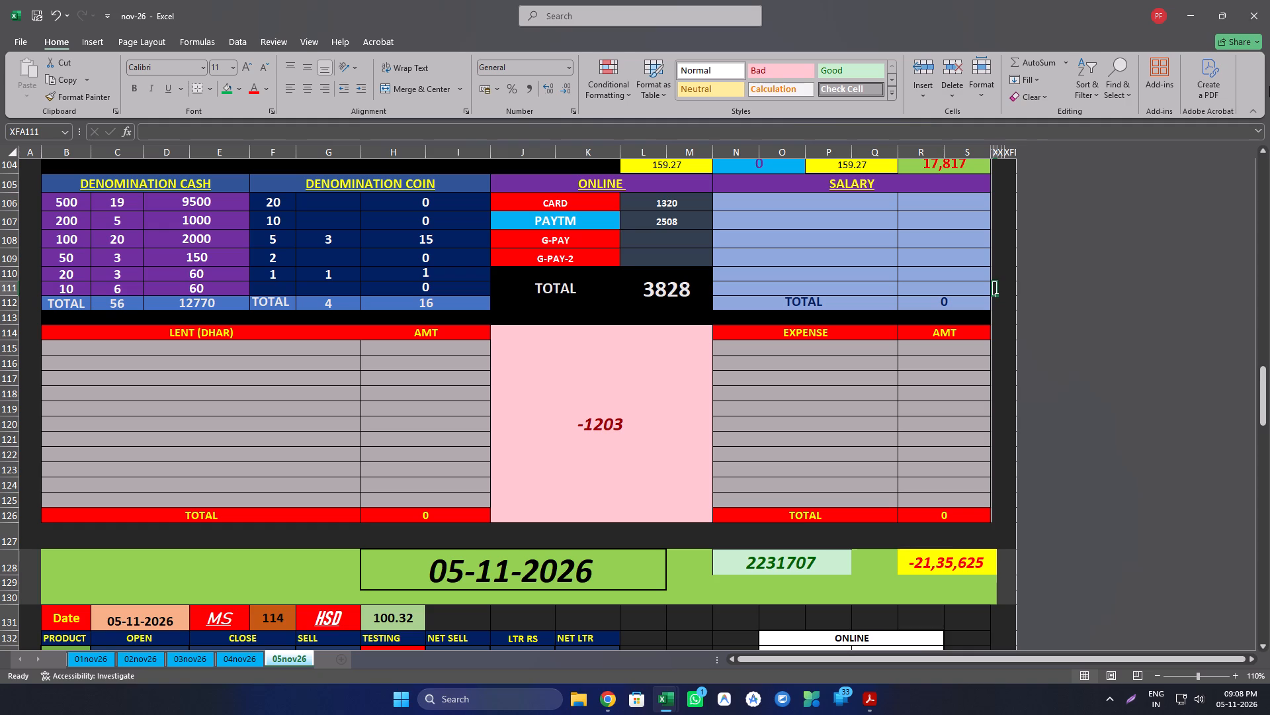
pyautogui.click(946, 348)
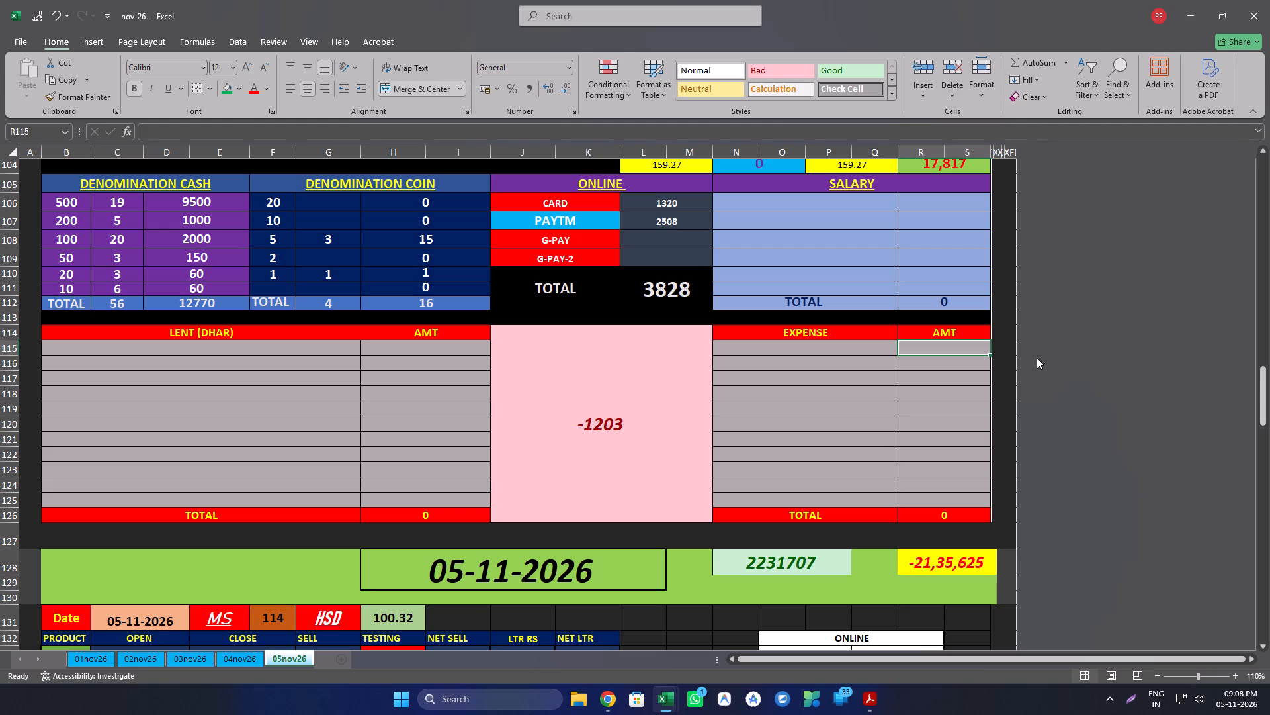
pyautogui.write('200')
pyautogui.press('Return')
pyautogui.press('Up')
pyautogui.press('Left')
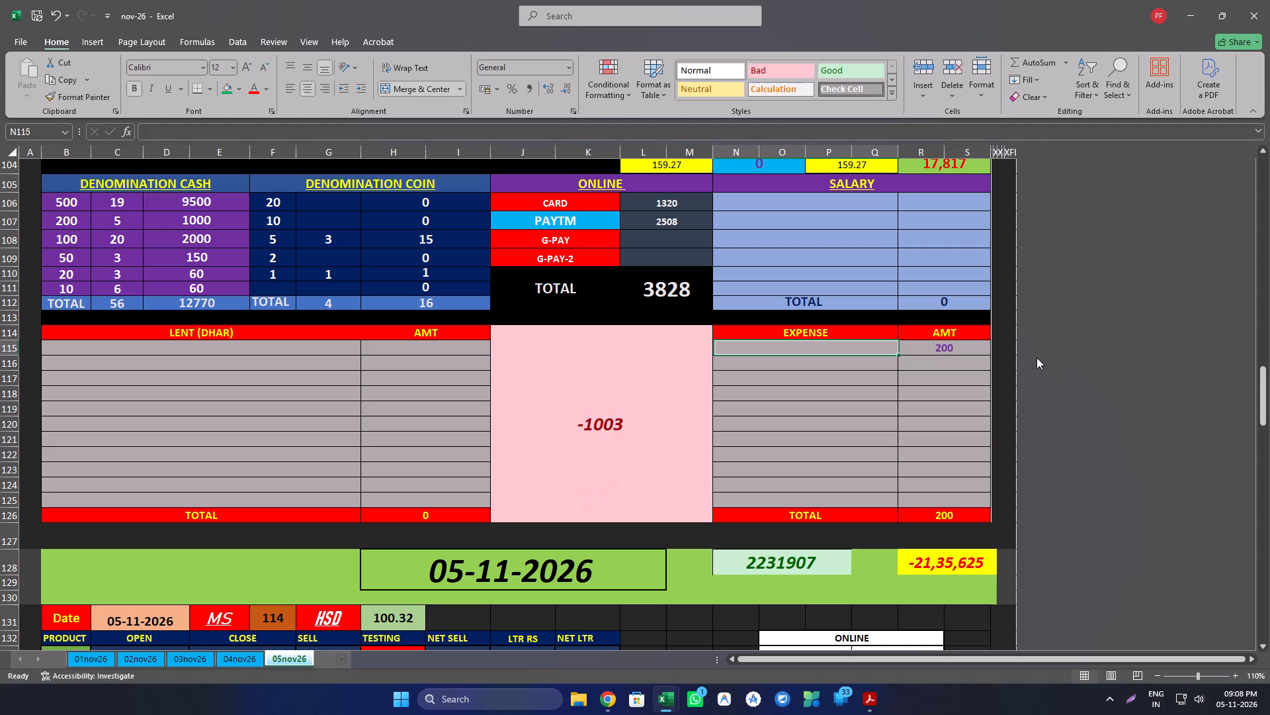
pyautogui.press('k')
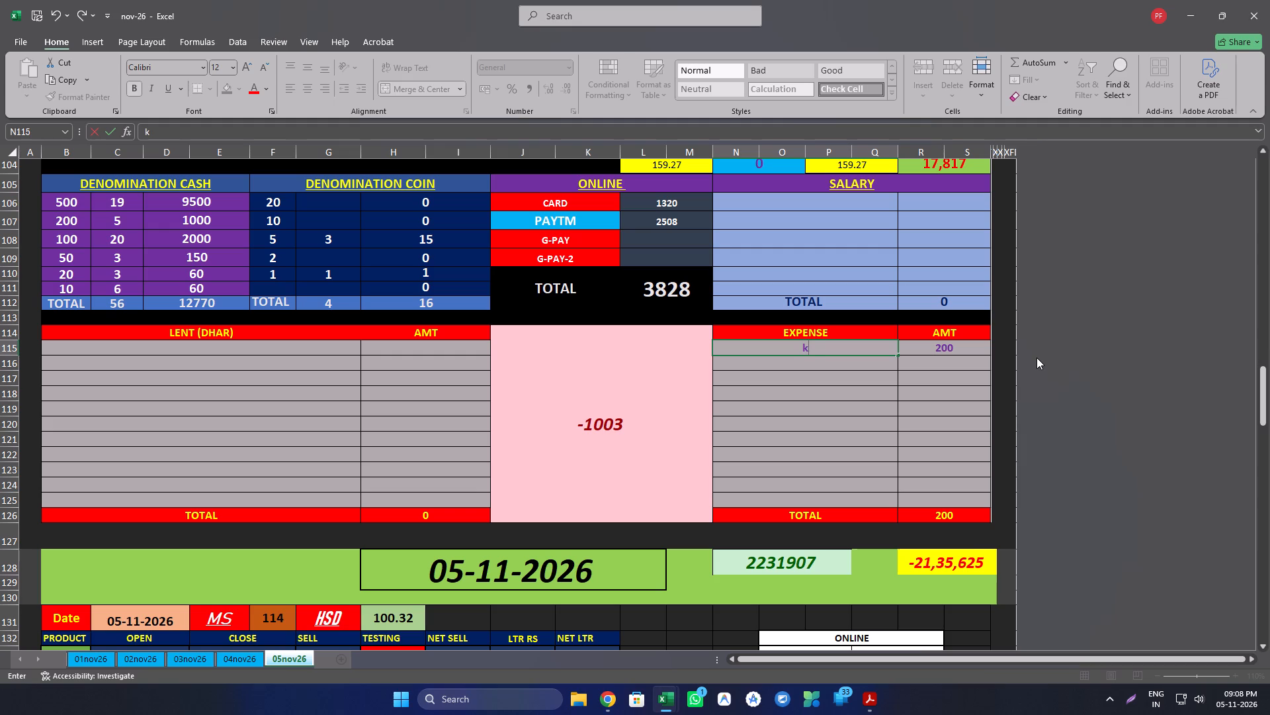
pyautogui.press('BackSpace')
pyautogui.press('BackSpace')
pyautogui.write('ka')
pyautogui.write('ta')
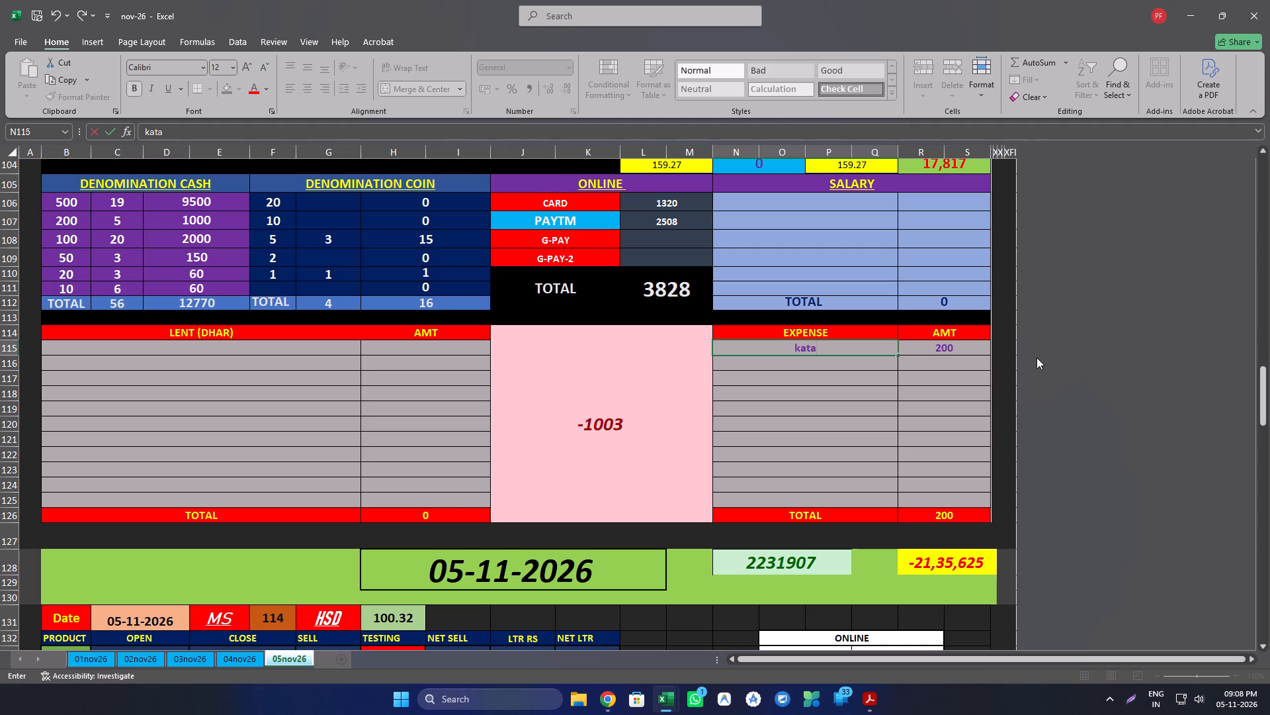
pyautogui.write('ri')
pyautogui.press('Return')
# Record a gacha expense of 1010 in the second row of Kablu Da's expense table.
pyautogui.press('Right')
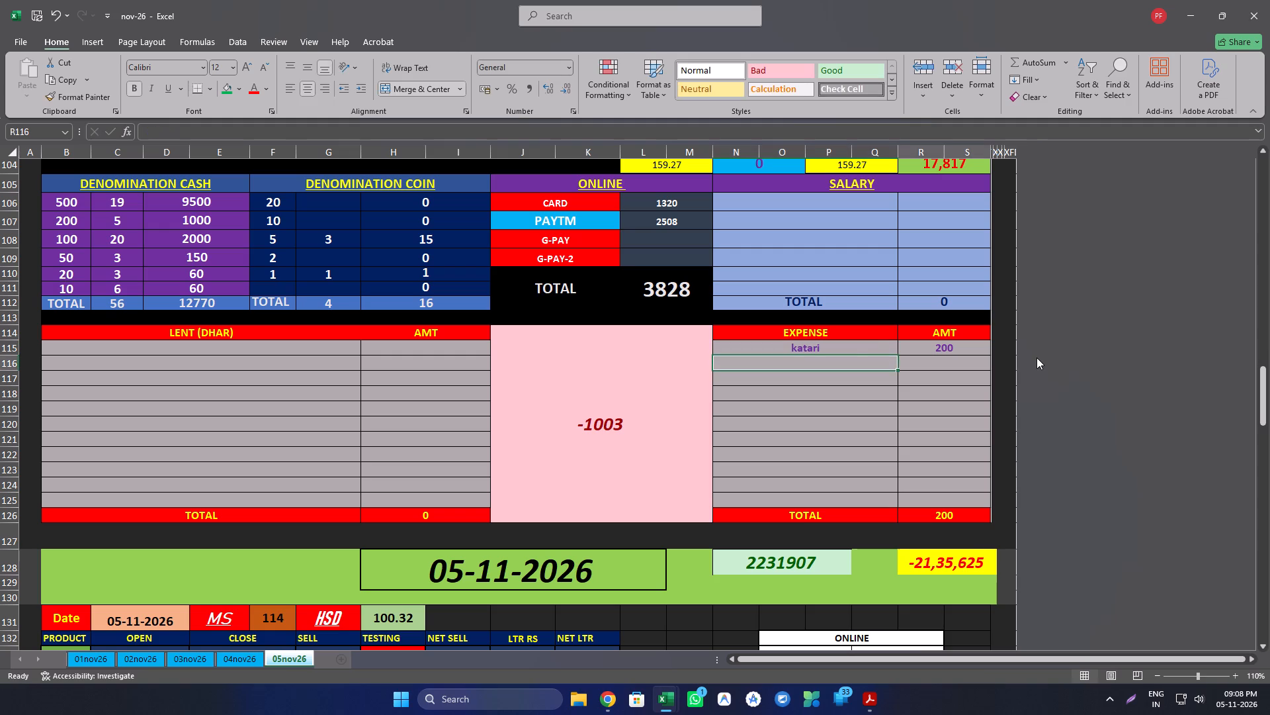
pyautogui.press('1')
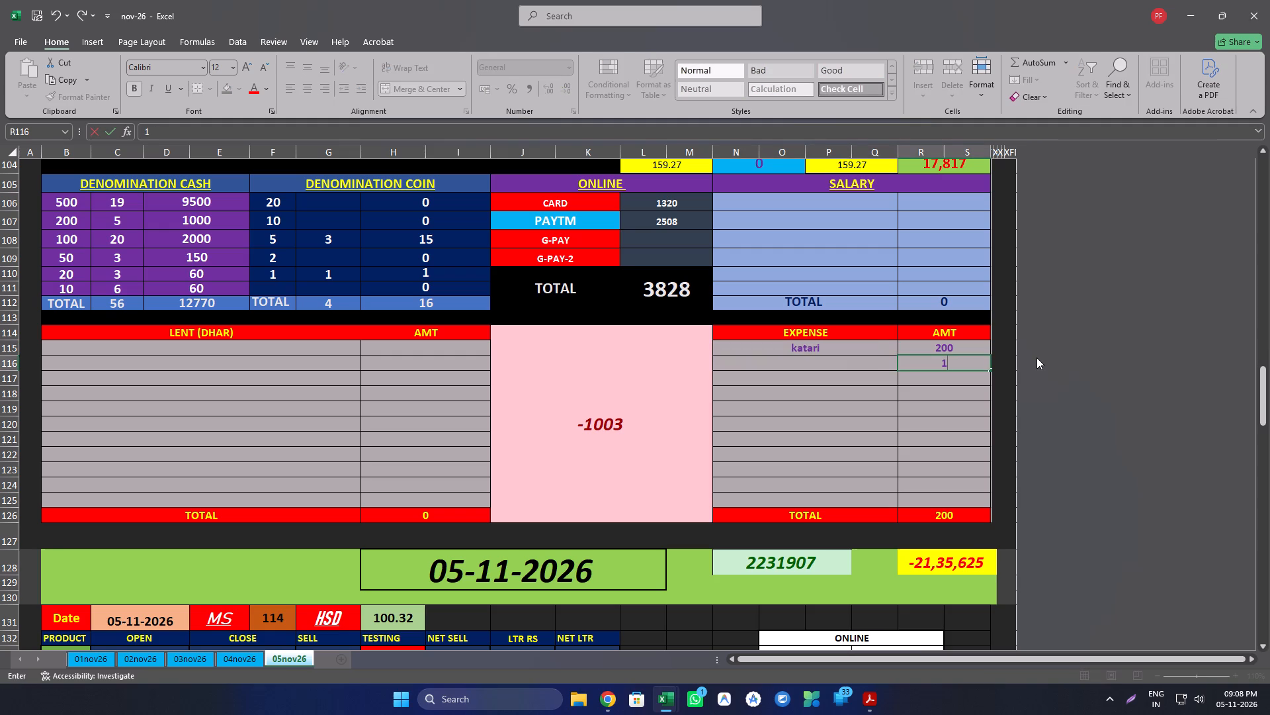
pyautogui.write('010')
pyautogui.press('Return')
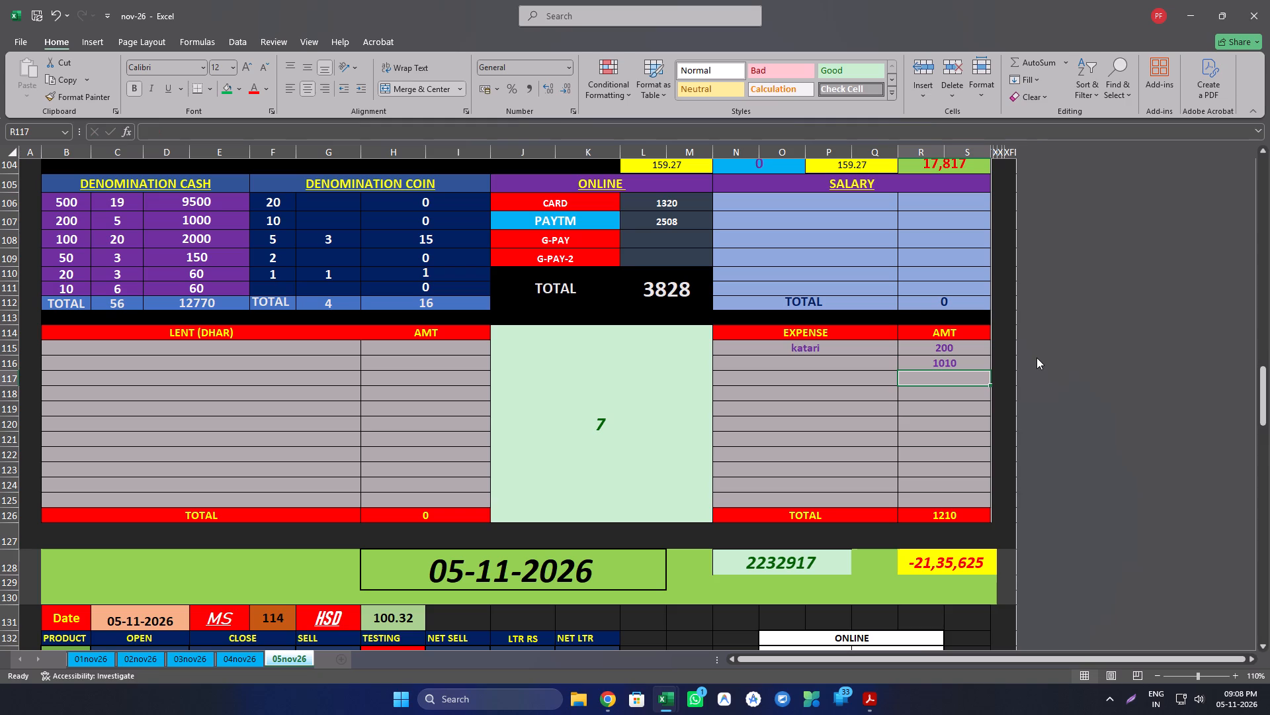
pyautogui.press('Up')
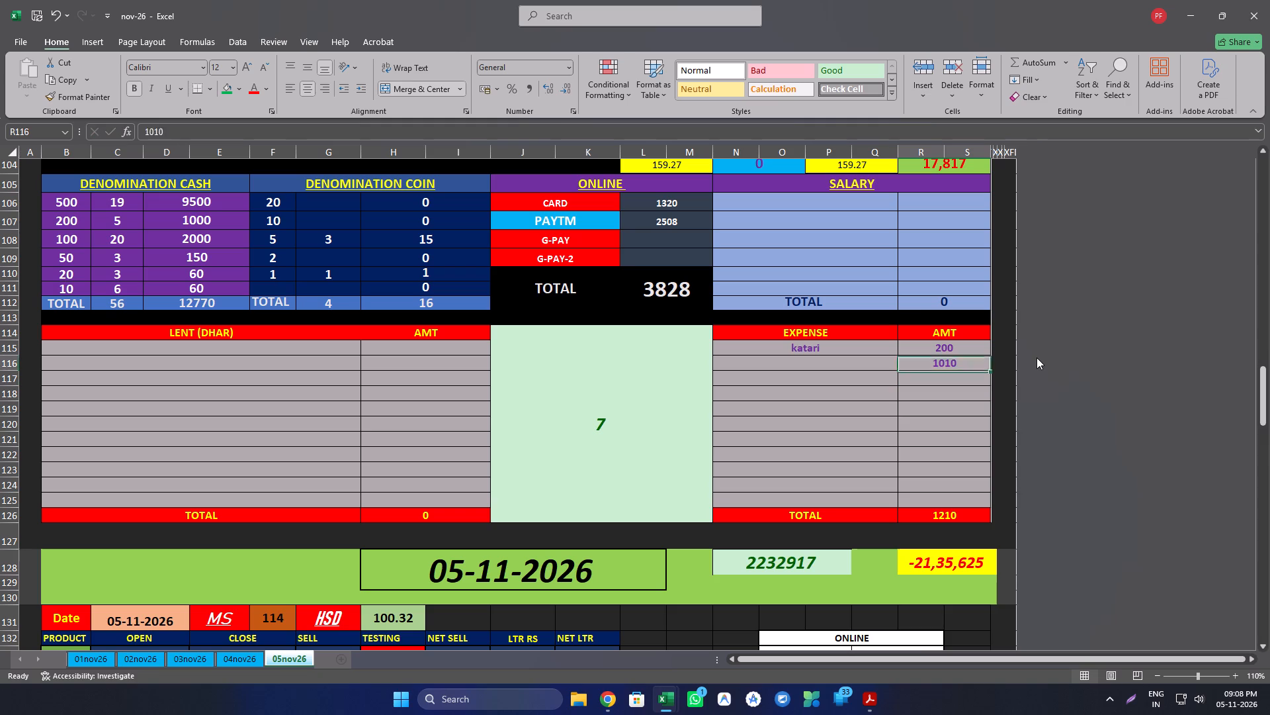
pyautogui.press('Left')
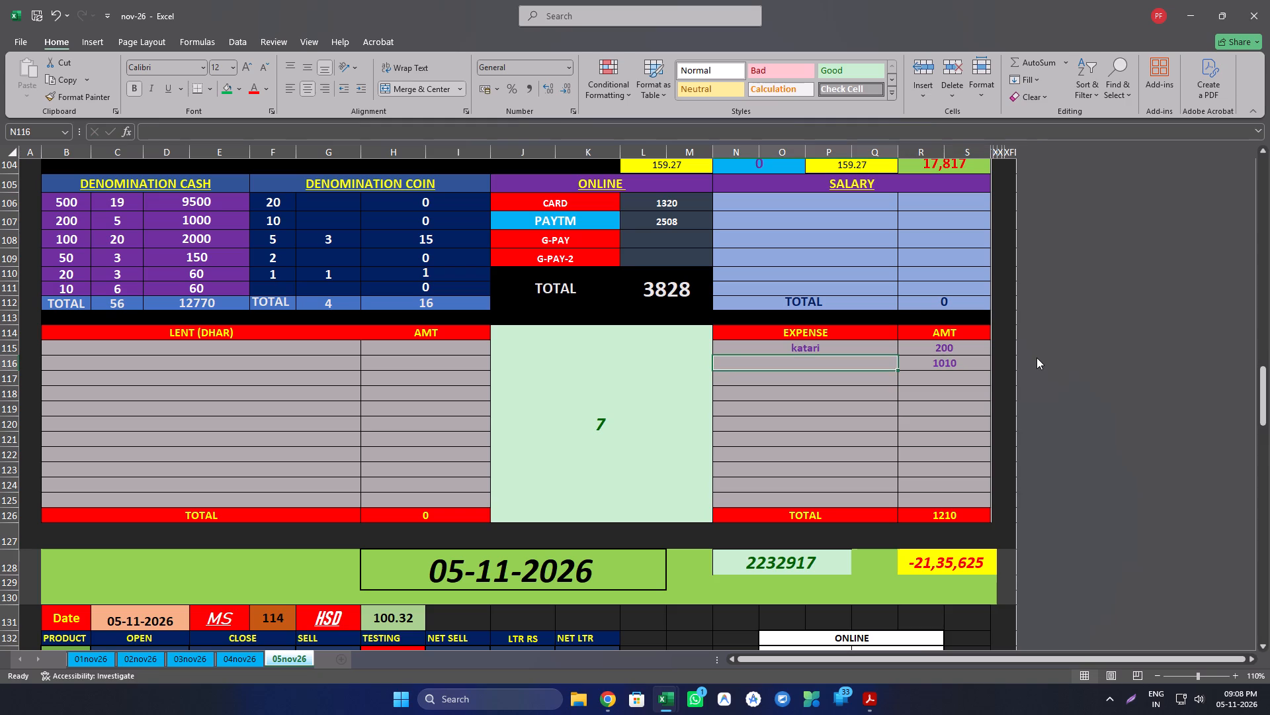
pyautogui.press('g')
pyautogui.write('acha')
pyautogui.press('Return')
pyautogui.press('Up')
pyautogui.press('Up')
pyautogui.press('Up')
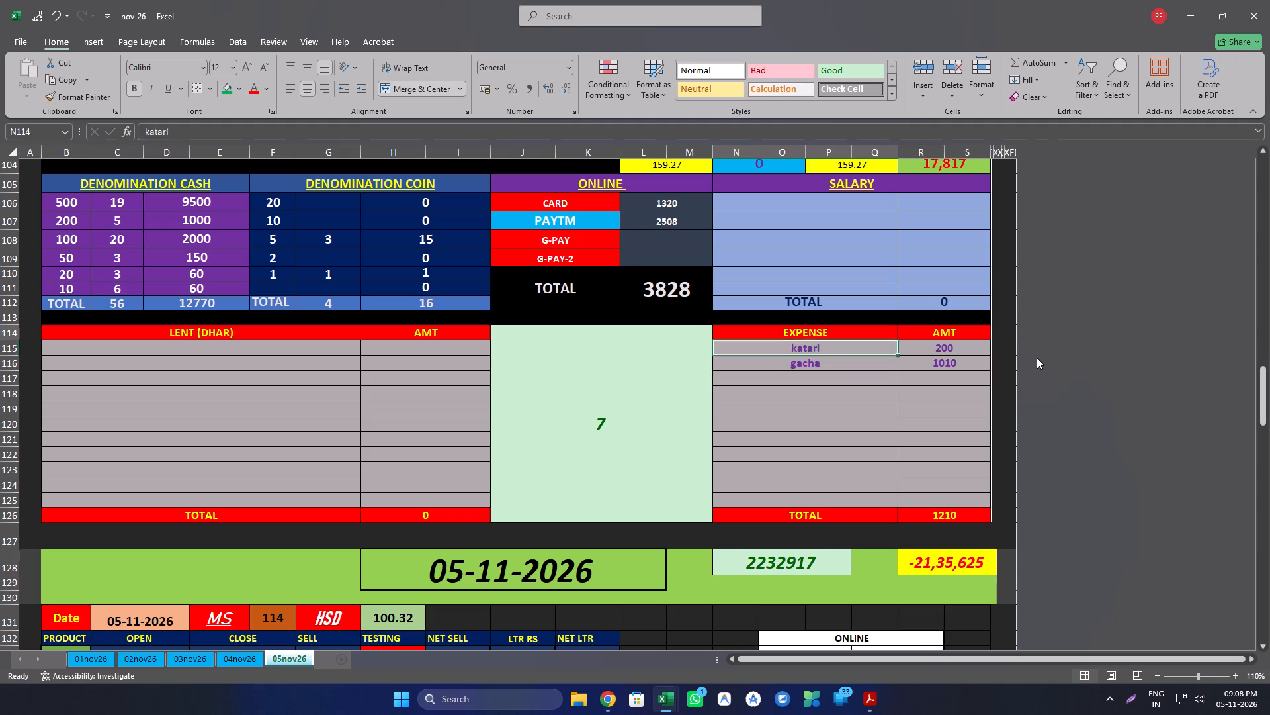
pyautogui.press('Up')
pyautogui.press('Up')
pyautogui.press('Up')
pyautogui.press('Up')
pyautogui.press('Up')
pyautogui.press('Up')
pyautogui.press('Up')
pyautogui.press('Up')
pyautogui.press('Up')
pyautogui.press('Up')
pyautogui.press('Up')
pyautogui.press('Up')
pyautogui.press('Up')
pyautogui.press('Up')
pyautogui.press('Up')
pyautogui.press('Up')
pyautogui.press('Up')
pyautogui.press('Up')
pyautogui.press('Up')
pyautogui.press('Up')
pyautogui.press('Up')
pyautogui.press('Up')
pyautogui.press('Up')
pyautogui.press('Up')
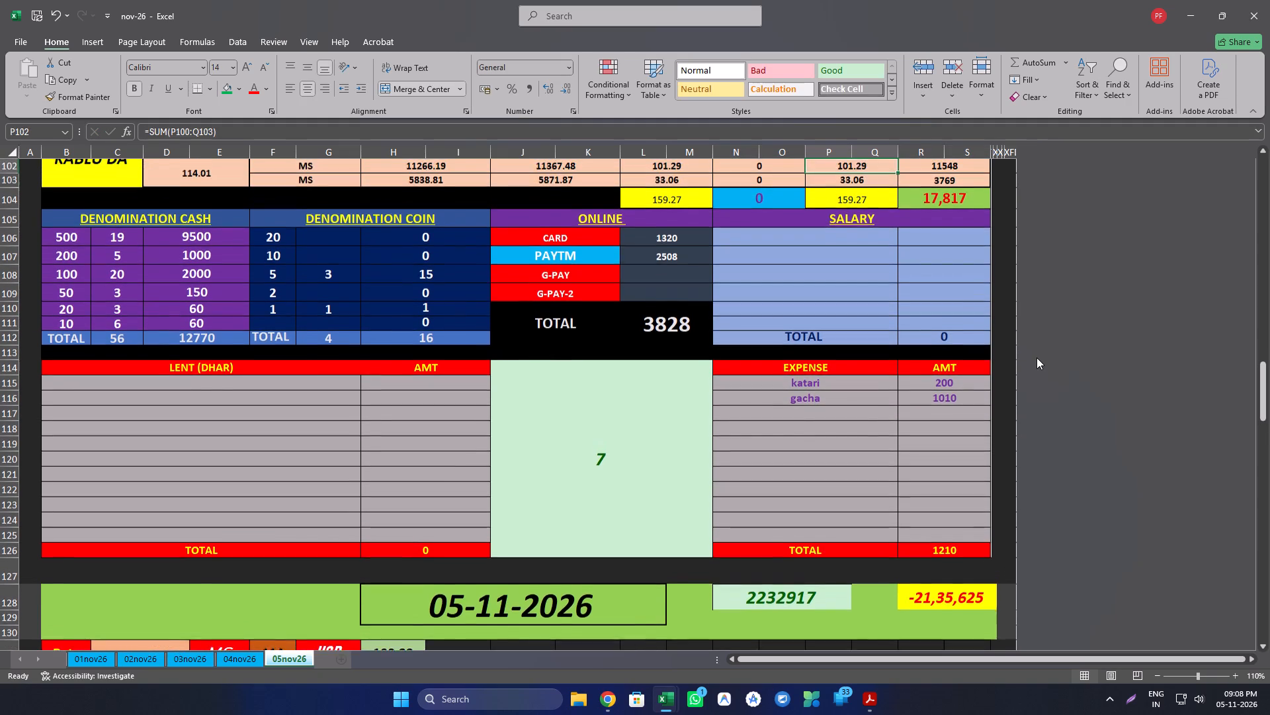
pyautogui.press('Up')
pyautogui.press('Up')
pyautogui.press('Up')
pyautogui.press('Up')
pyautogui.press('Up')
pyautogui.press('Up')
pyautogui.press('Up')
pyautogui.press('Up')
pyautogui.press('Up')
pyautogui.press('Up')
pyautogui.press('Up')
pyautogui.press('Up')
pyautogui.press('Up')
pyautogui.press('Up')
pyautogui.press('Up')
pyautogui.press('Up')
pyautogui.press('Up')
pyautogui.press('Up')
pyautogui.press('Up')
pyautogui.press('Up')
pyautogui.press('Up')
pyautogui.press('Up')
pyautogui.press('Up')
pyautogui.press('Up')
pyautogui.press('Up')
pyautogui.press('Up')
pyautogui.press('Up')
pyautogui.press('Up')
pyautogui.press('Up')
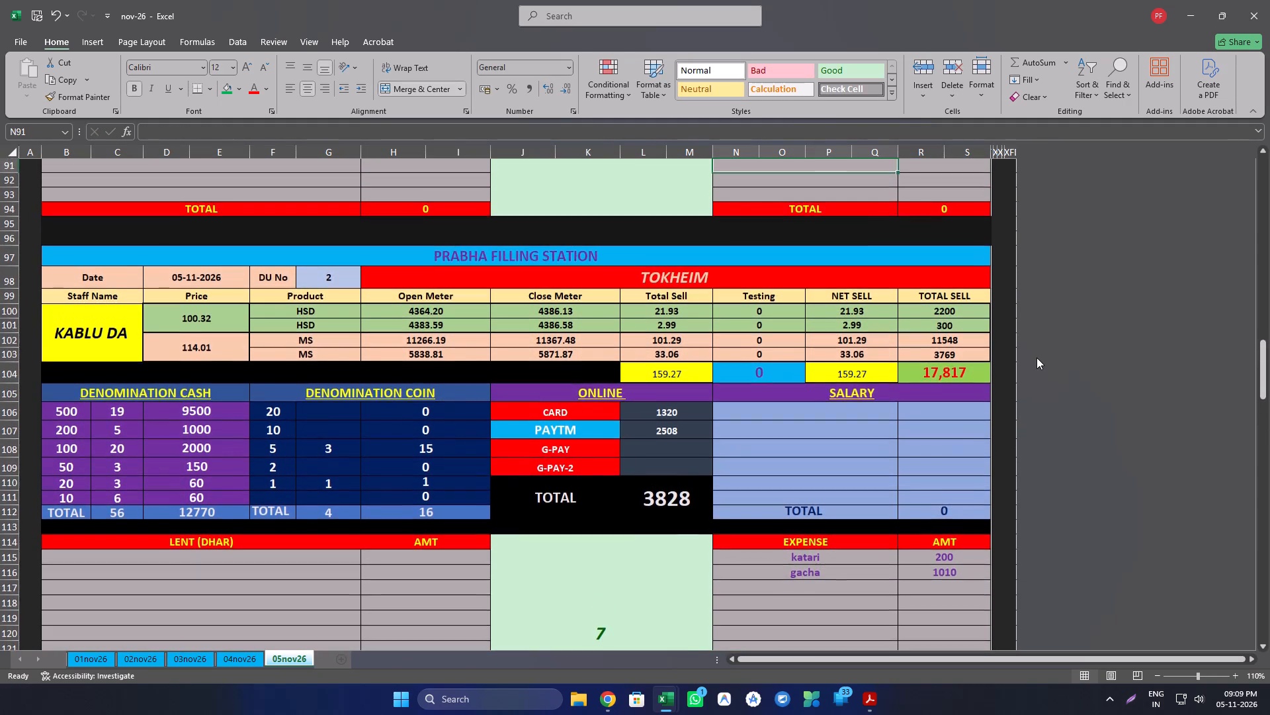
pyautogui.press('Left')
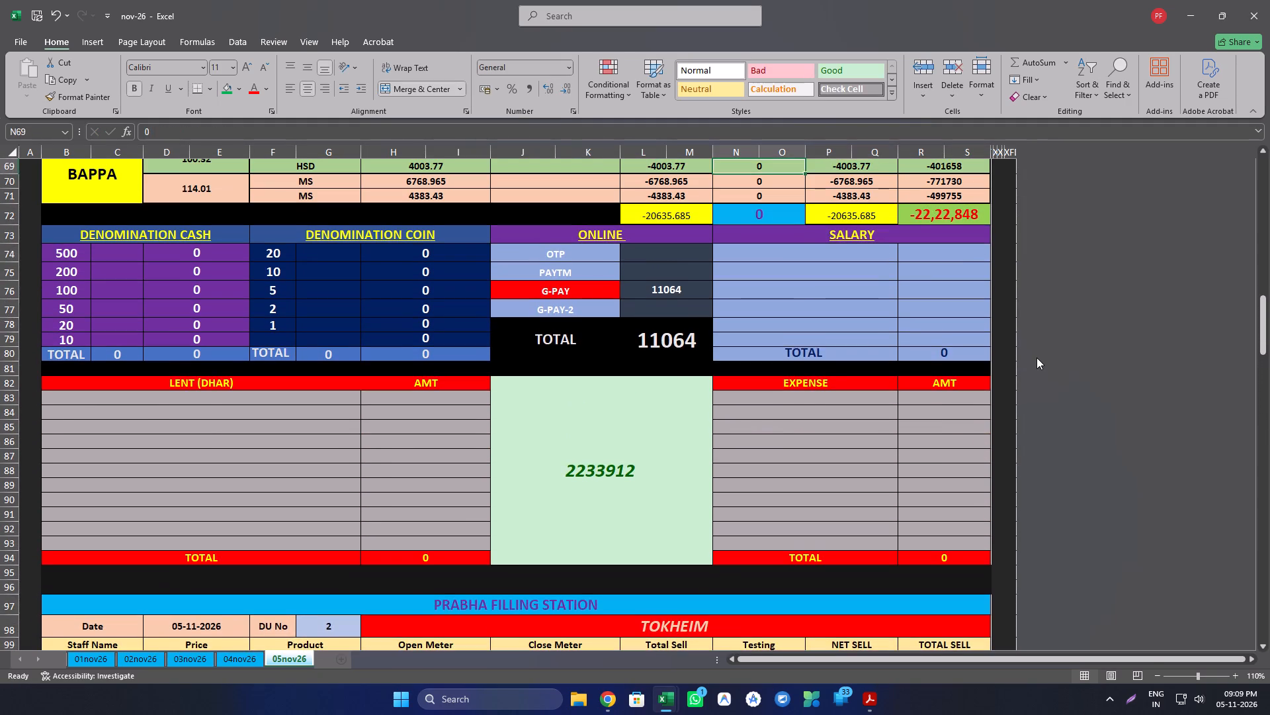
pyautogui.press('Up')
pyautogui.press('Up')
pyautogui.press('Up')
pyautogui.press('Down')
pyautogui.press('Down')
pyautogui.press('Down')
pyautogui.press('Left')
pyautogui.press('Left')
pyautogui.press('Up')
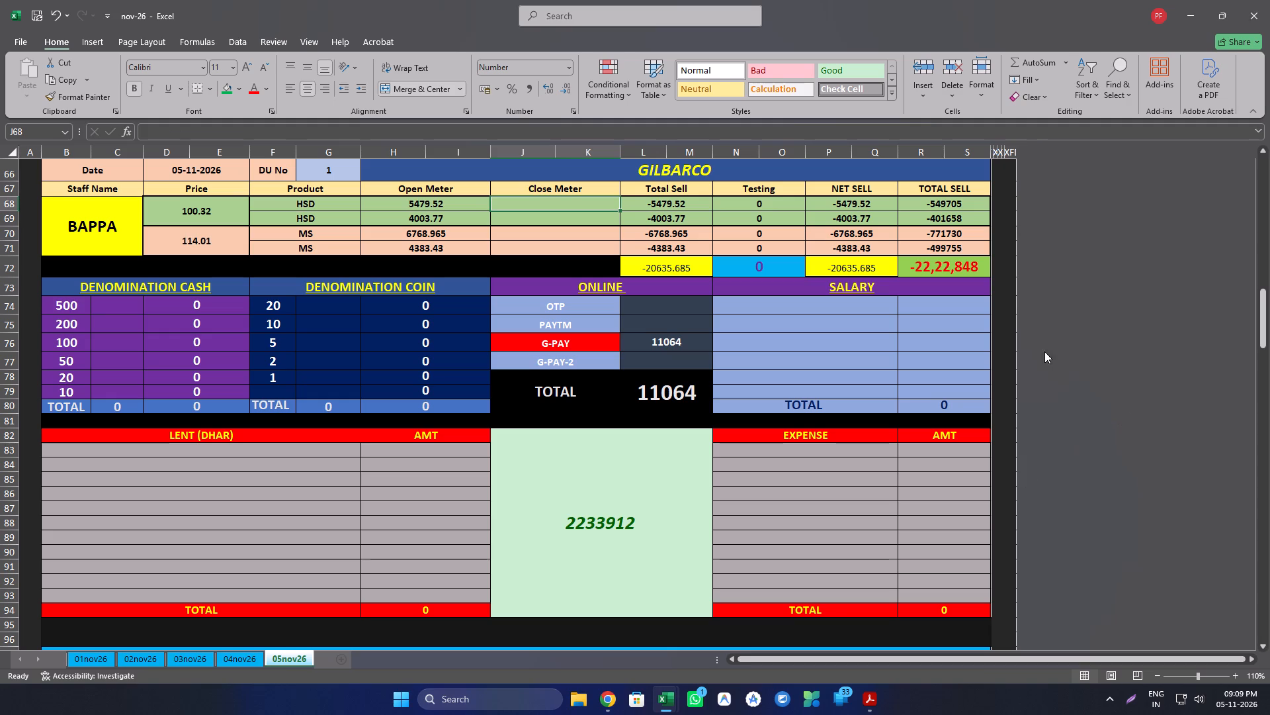
# Set the count of 50 notes in Kablu Da's cash denominations to 2.
pyautogui.scroll(-12, 831, 529)
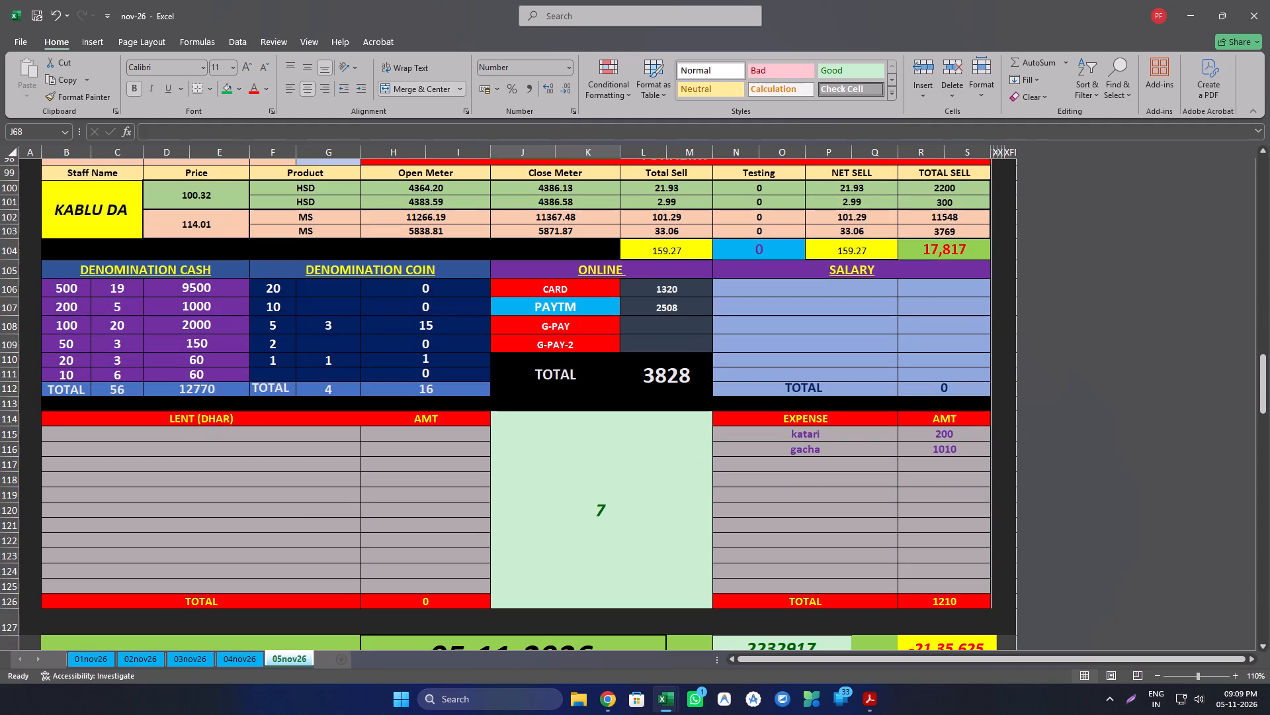
pyautogui.click(115, 343)
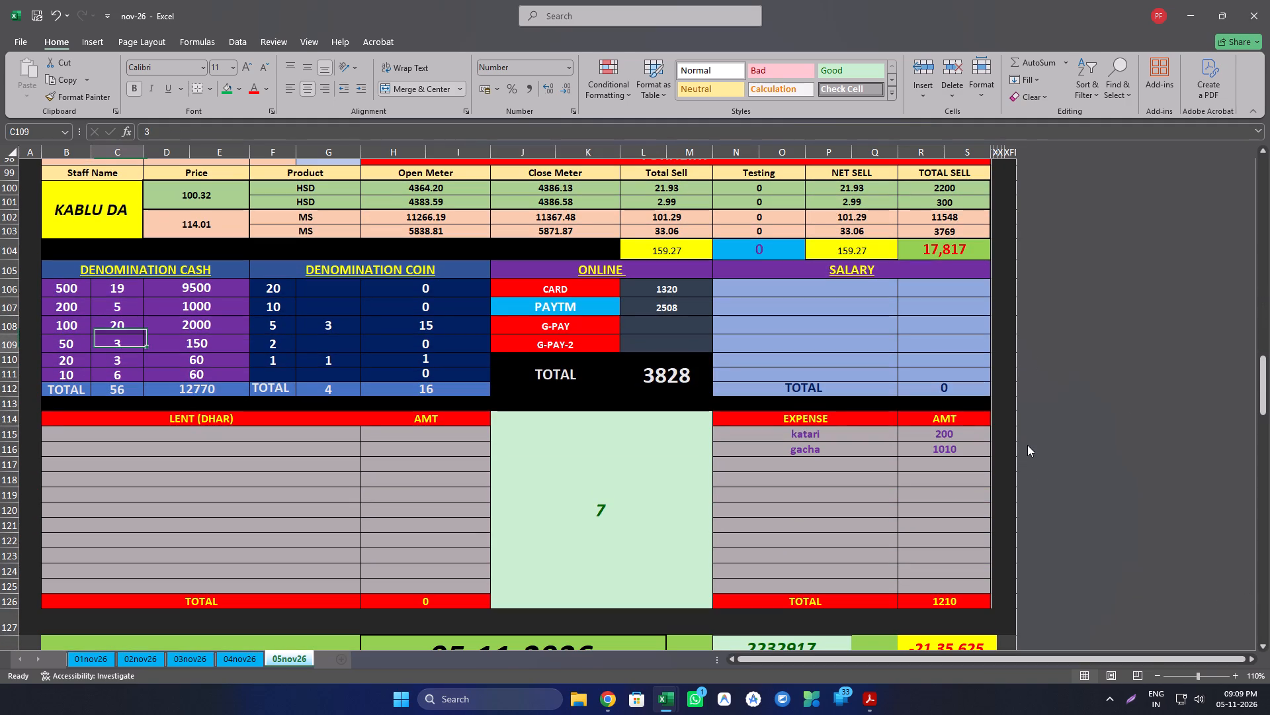
pyautogui.press('2')
pyautogui.press('Return')
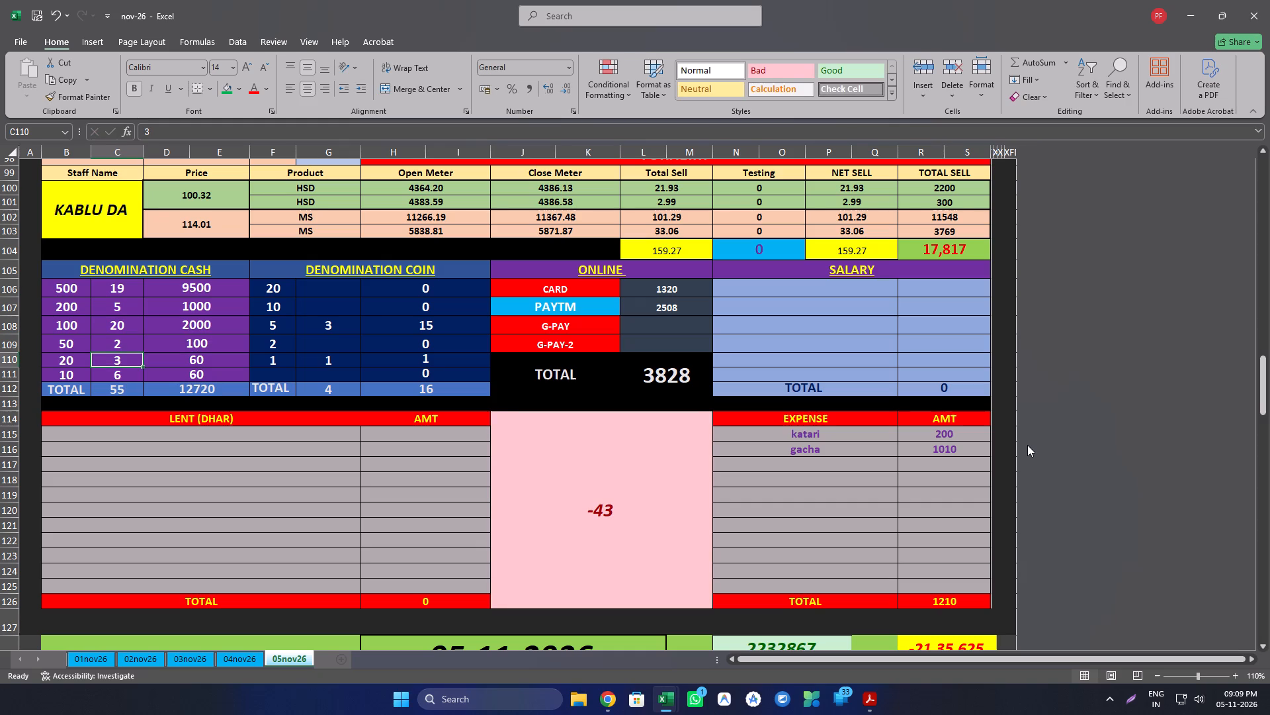
# Change Kablu Da's gacha expense amount to the formula =1010+50.
pyautogui.press('Right')
pyautogui.press('Right')
pyautogui.press('Right')
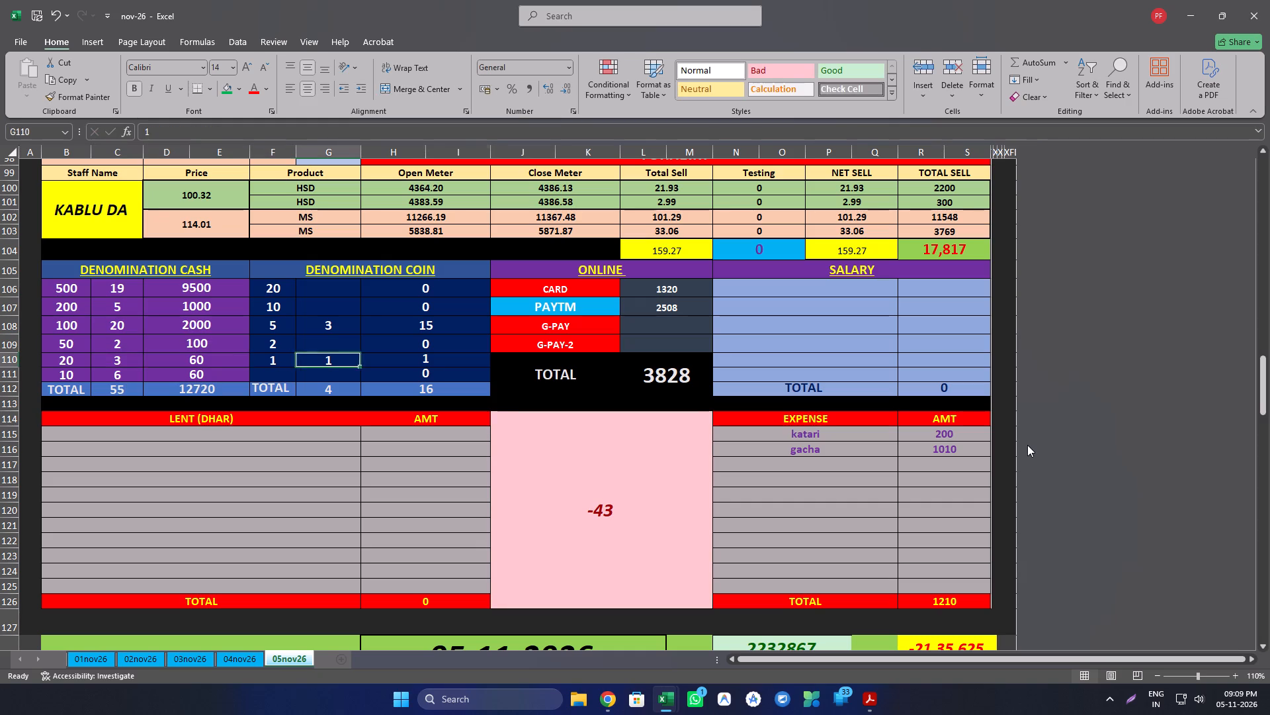
pyautogui.press('Right')
pyautogui.press('Right')
pyautogui.press('Right')
pyautogui.press('Right')
pyautogui.press('Down')
pyautogui.press('Down')
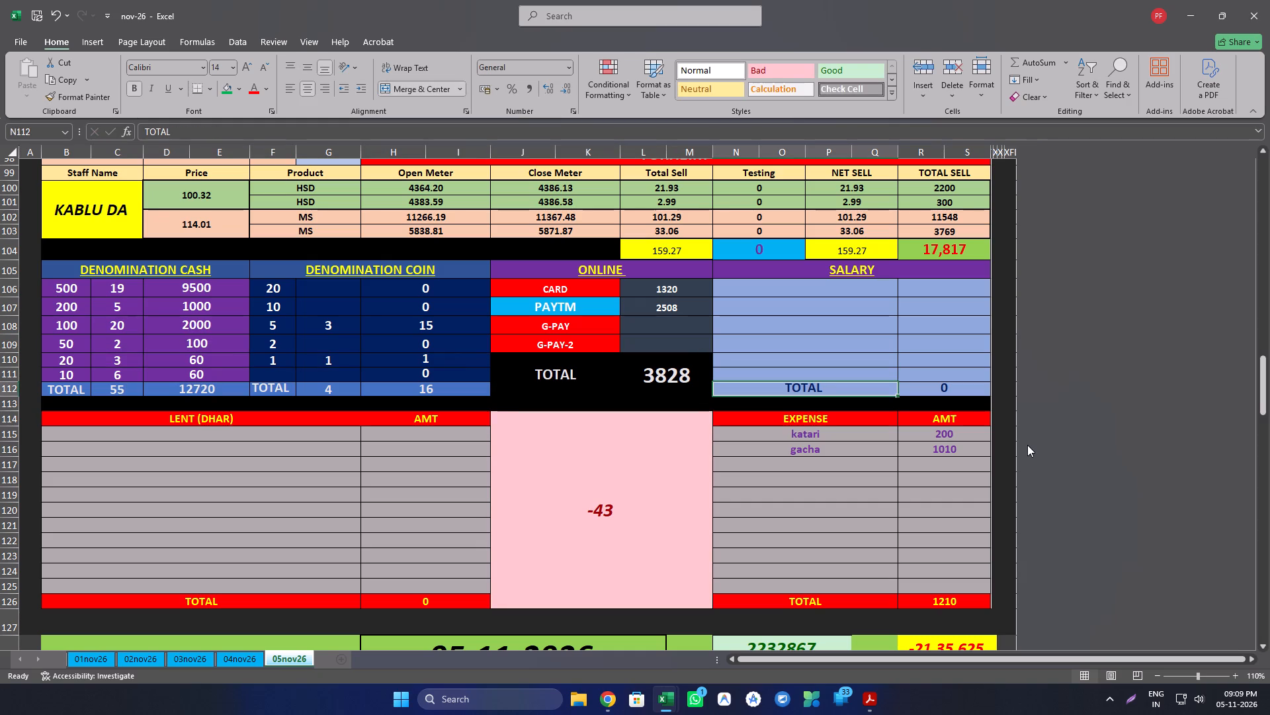
pyautogui.press('Down')
pyautogui.press('Down')
pyautogui.press('Down')
pyautogui.press('Down')
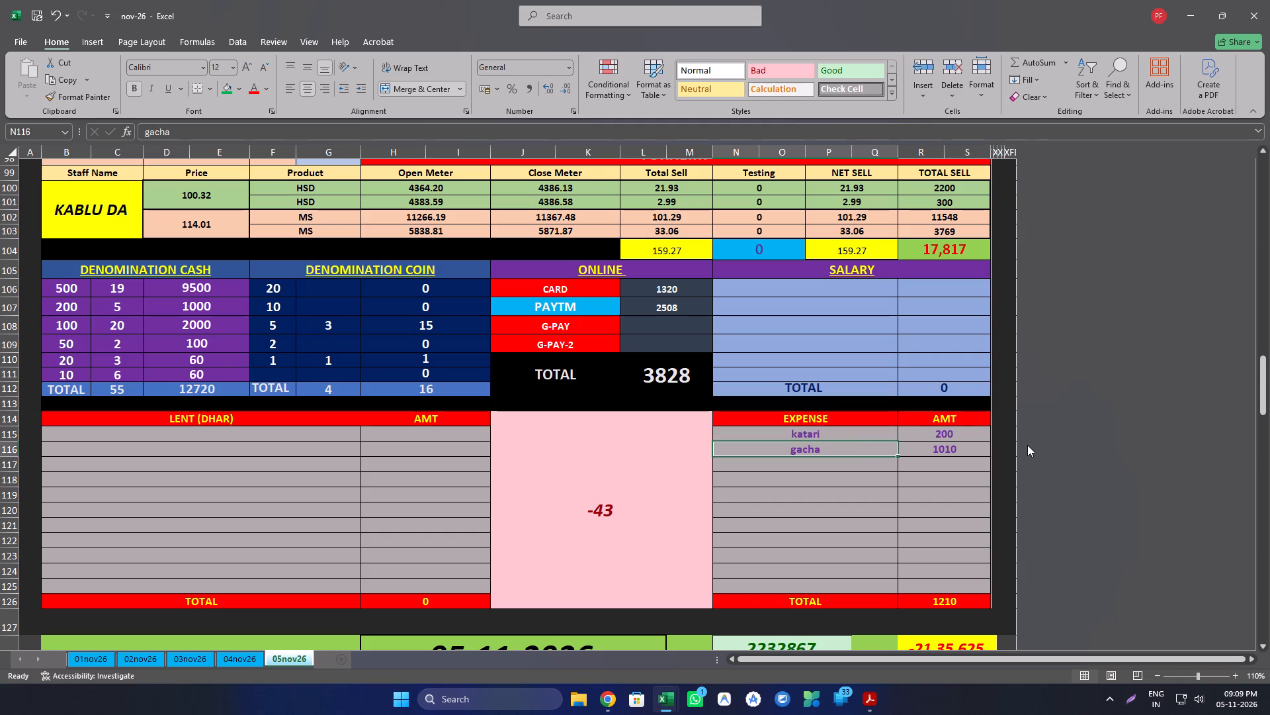
pyautogui.press('Right')
pyautogui.press('F2')
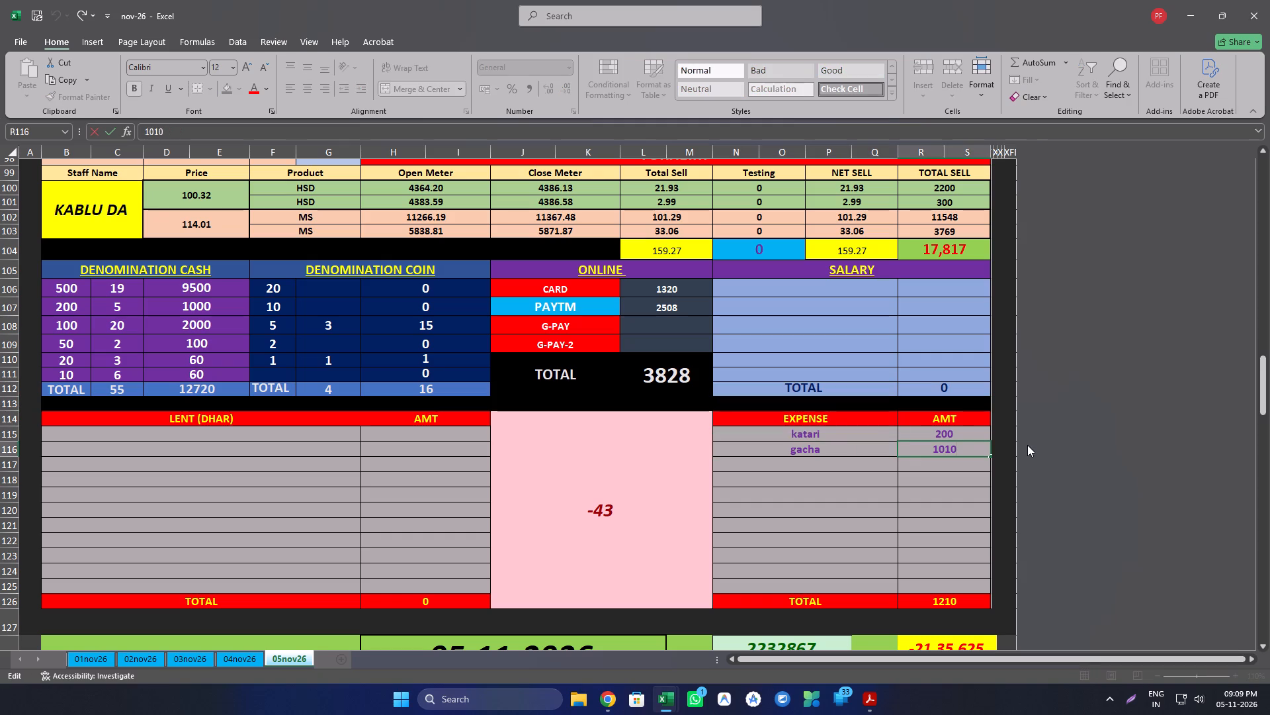
pyautogui.write('+50')
pyautogui.press('Left')
pyautogui.press('Left')
pyautogui.press('Left')
pyautogui.press('Left')
pyautogui.press('Left')
pyautogui.press('Left')
pyautogui.press('Left')
pyautogui.press('Left')
pyautogui.press('=')
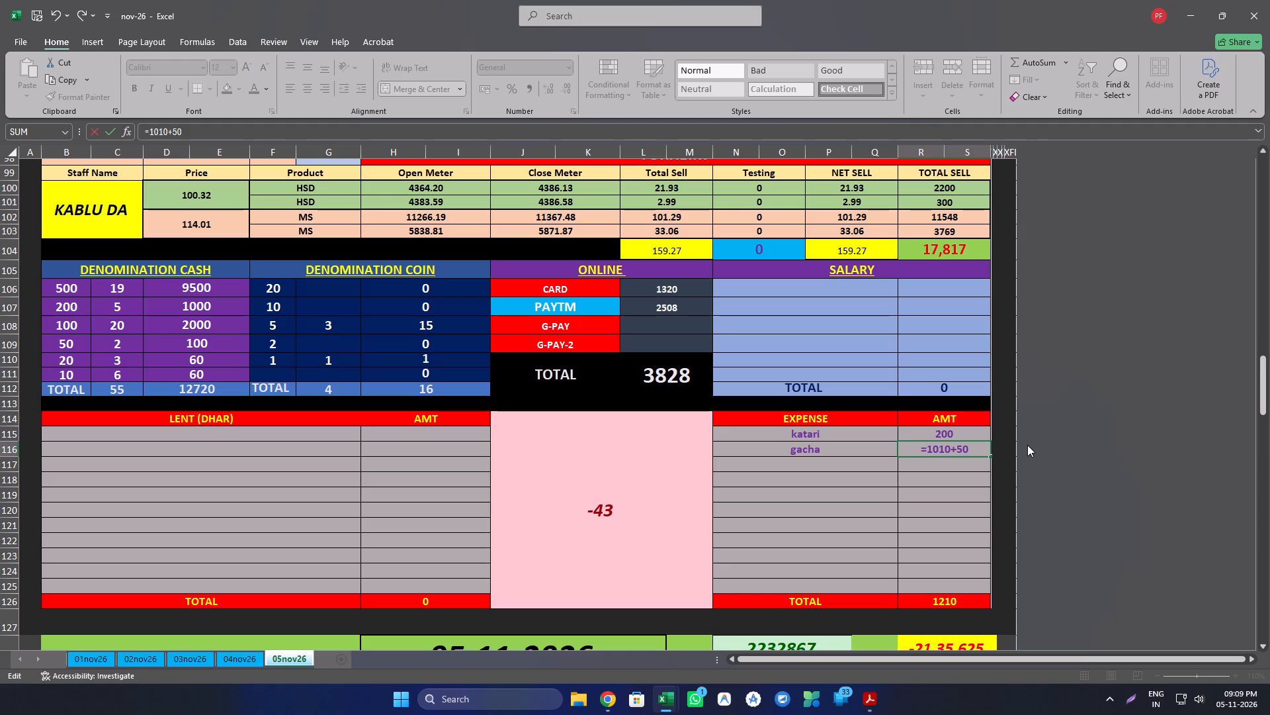
pyautogui.press('Return')
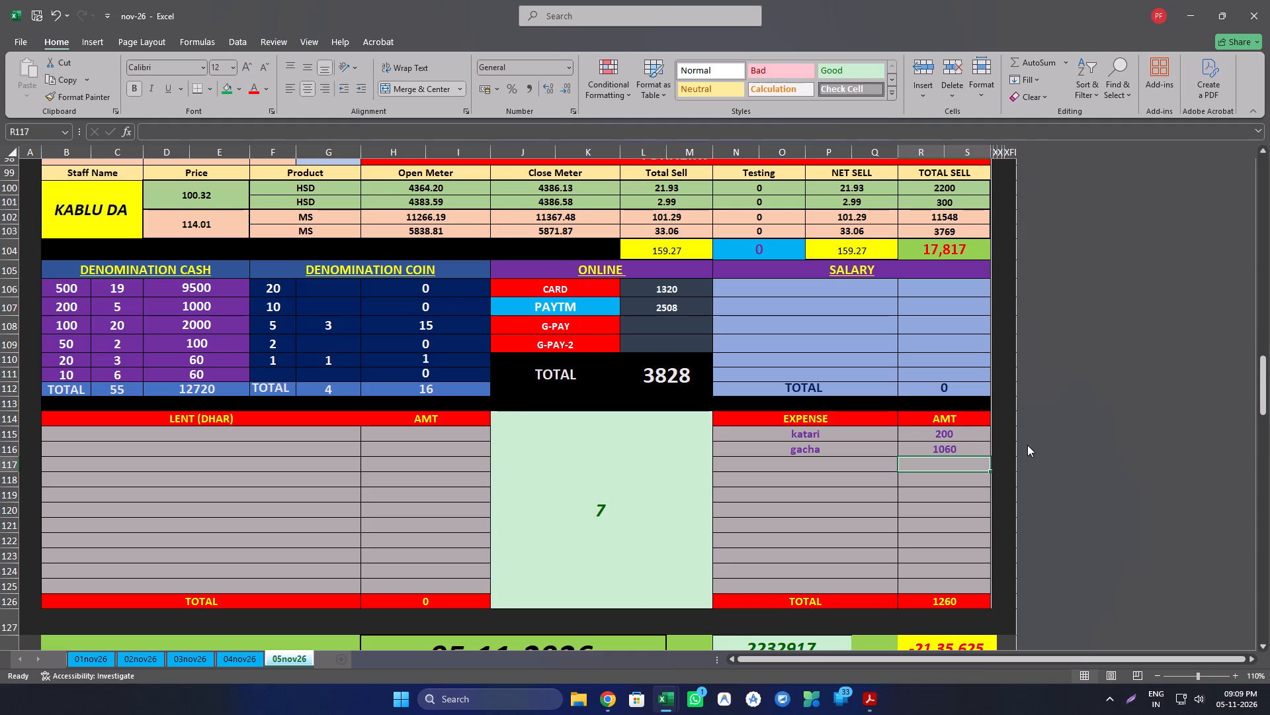
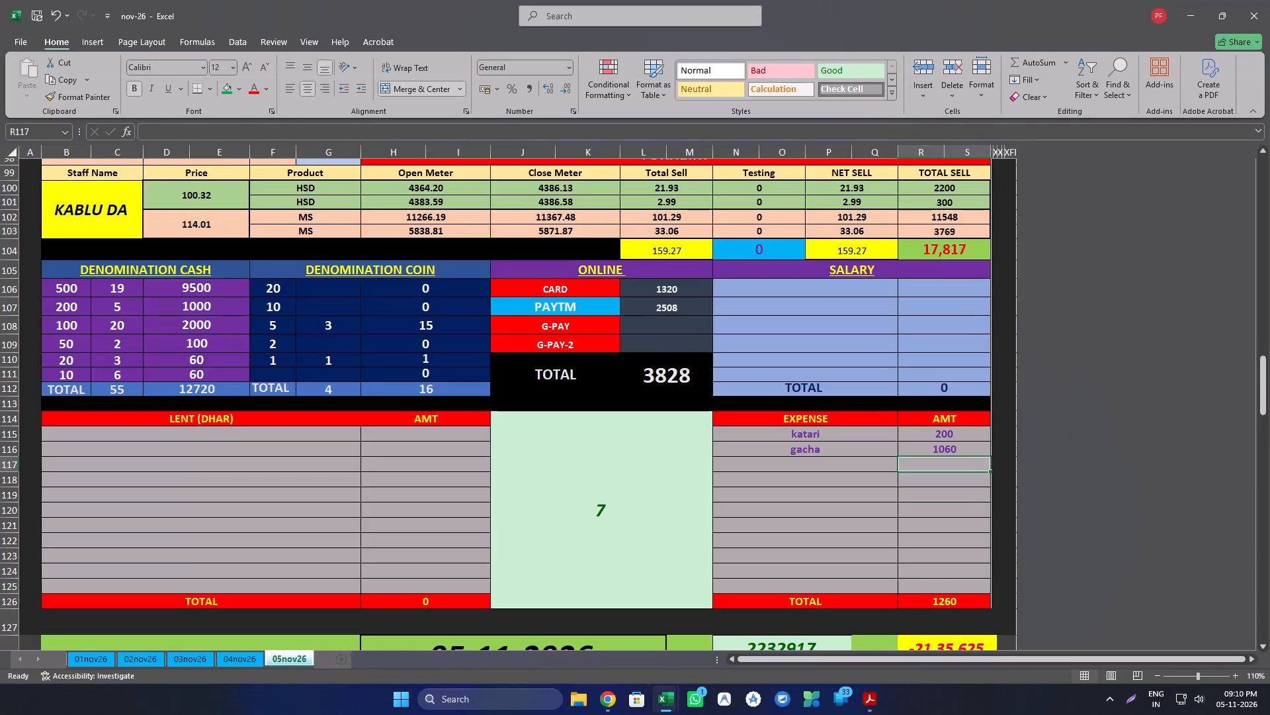
# Record a staff tiffin expense of 20 in the first row of Bappa's expense table for DU No 1.
pyautogui.scroll(1, 624, 379)
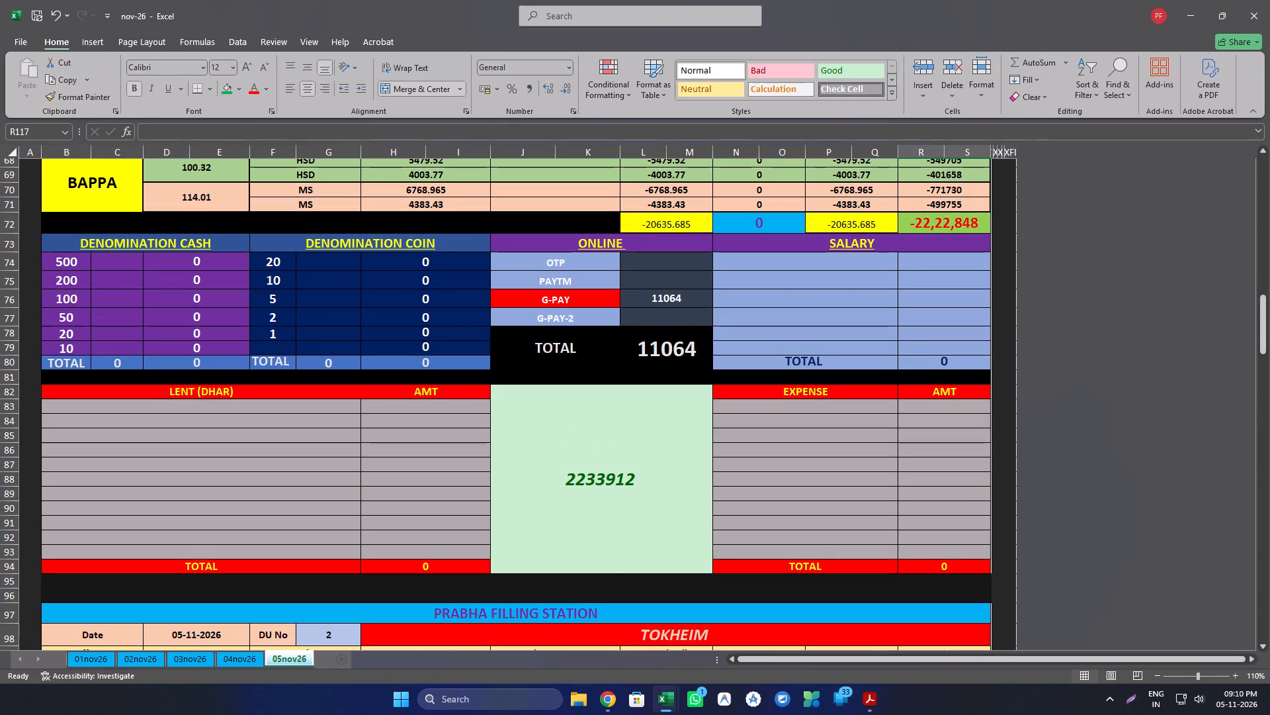
pyautogui.click(937, 407)
pyautogui.write('20')
pyautogui.press('Return')
pyautogui.write('11')
pyautogui.press('BackSpace')
pyautogui.press('BackSpace')
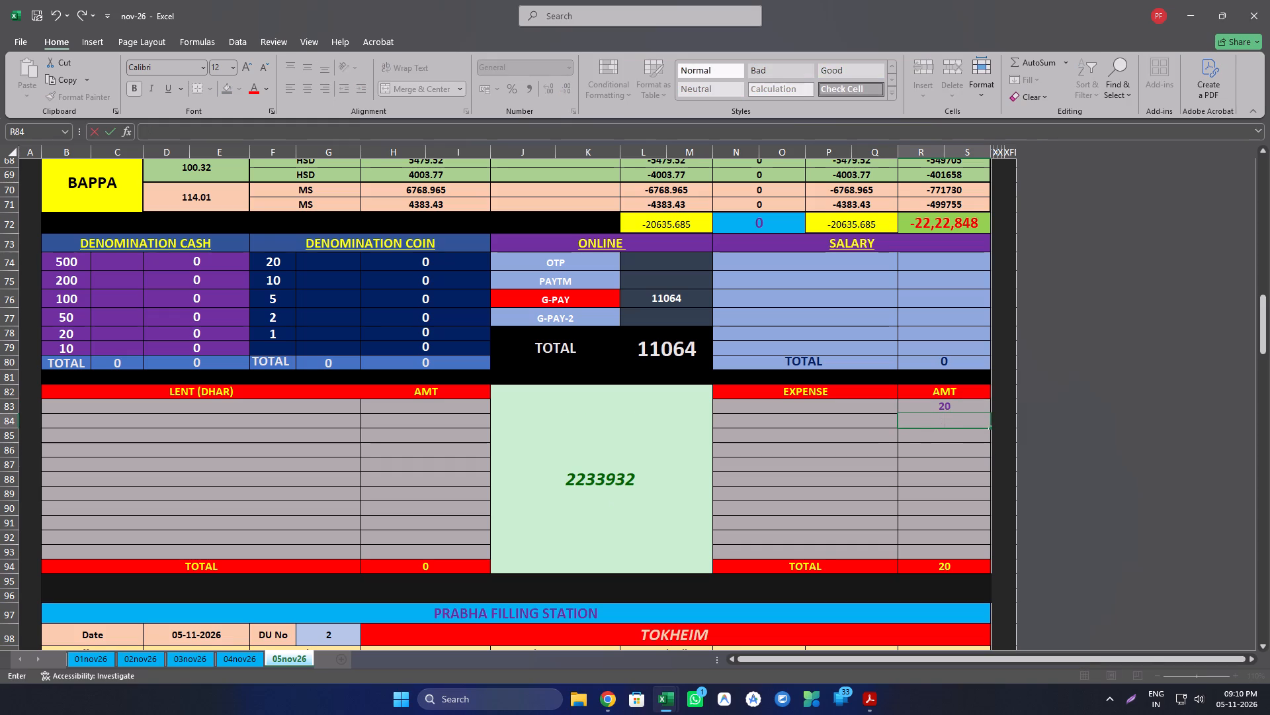
pyautogui.press('Up')
pyautogui.press('Left')
pyautogui.write('staff')
pyautogui.press('space')
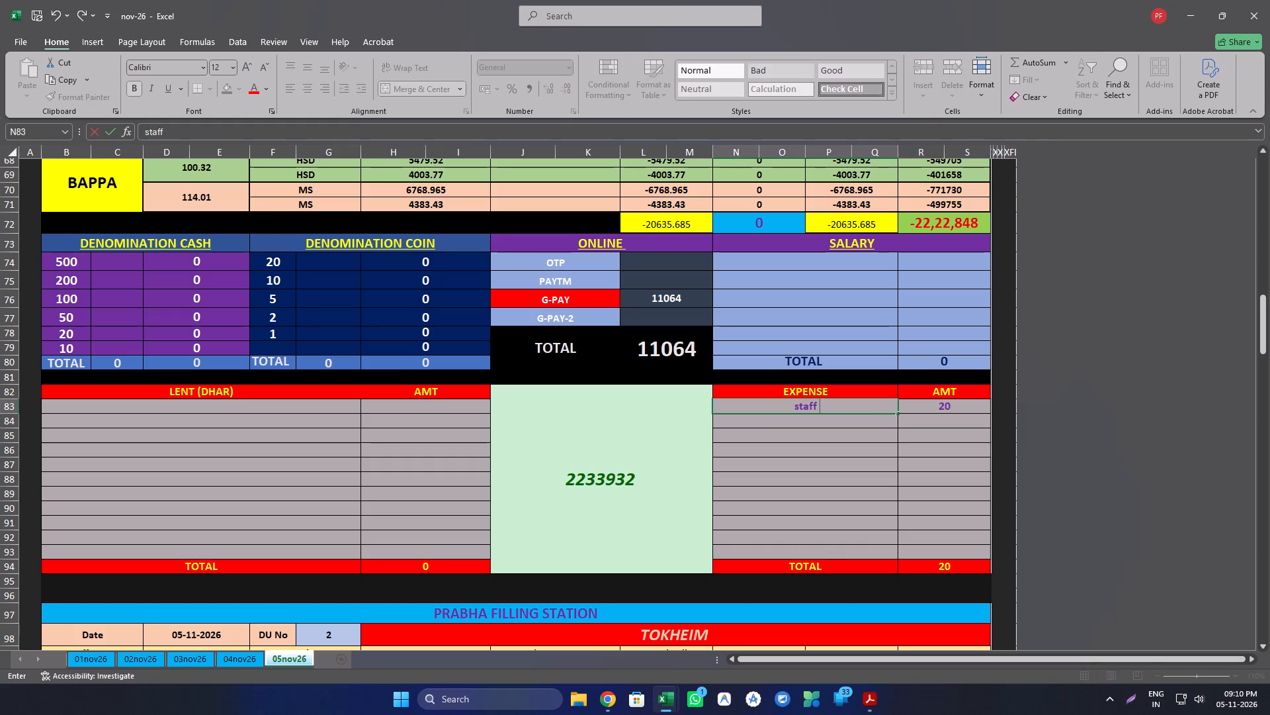
pyautogui.write('tiffi')
pyautogui.press('n')
pyautogui.press('Down')
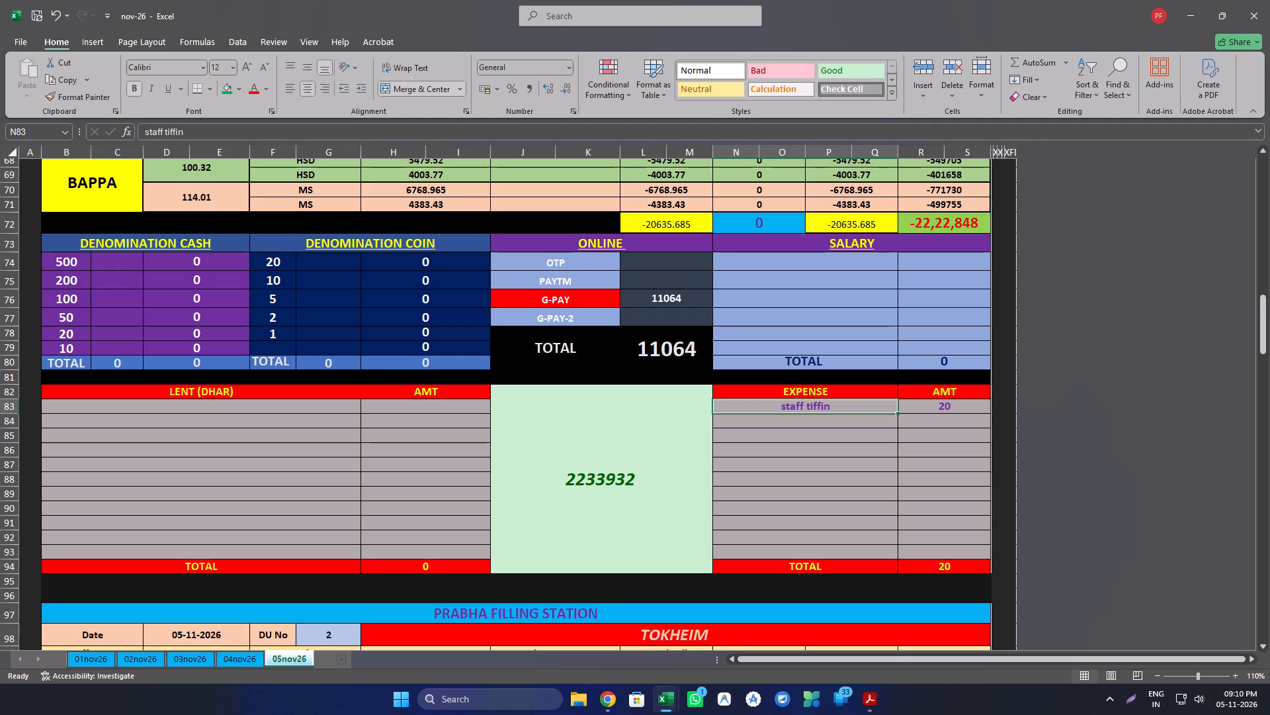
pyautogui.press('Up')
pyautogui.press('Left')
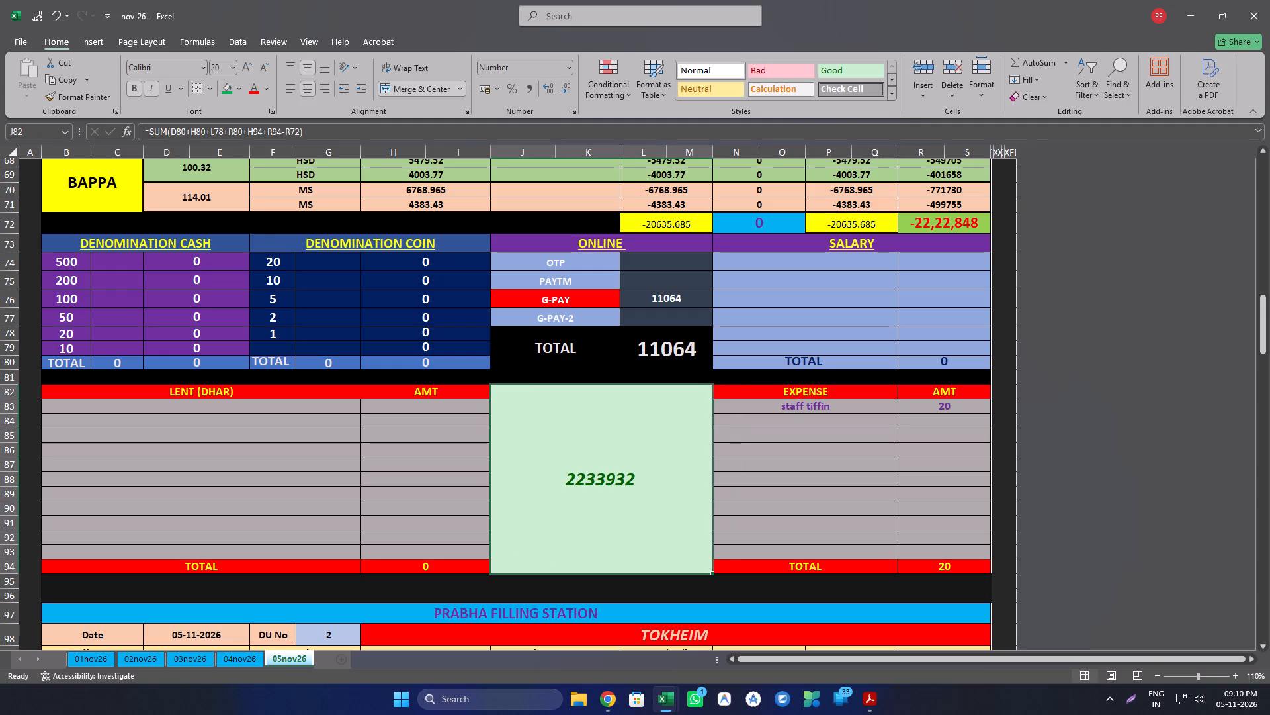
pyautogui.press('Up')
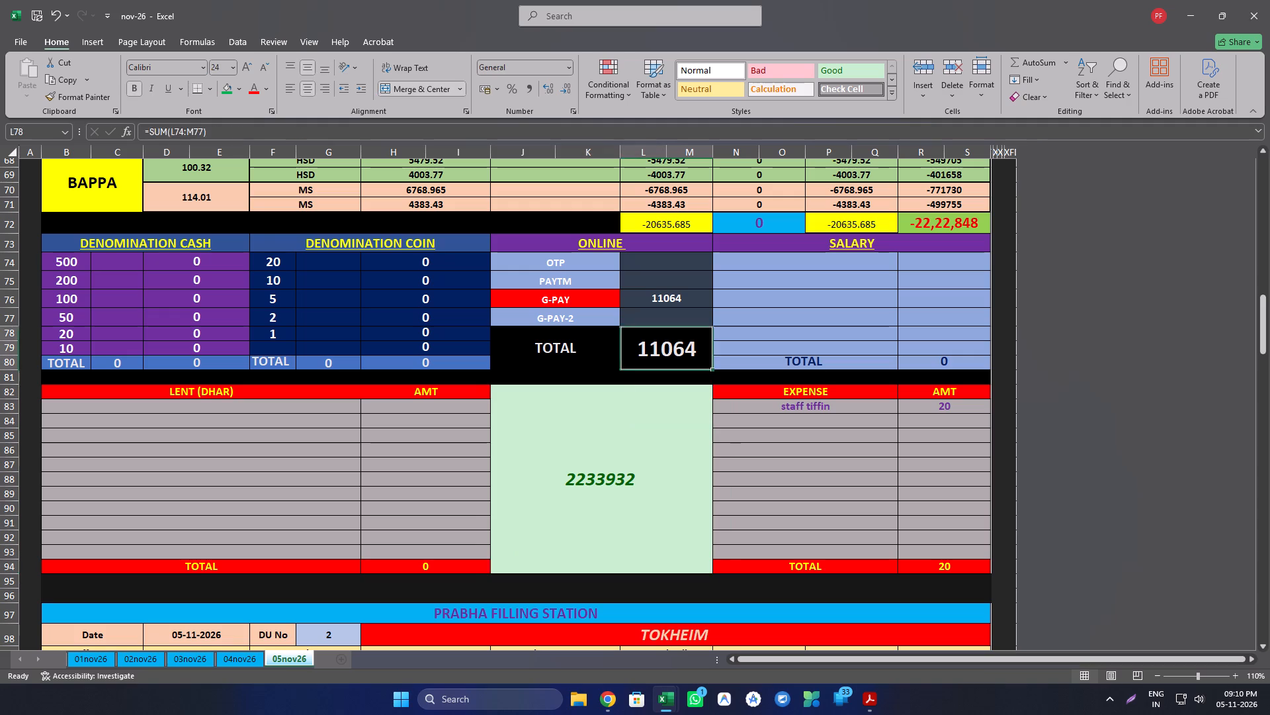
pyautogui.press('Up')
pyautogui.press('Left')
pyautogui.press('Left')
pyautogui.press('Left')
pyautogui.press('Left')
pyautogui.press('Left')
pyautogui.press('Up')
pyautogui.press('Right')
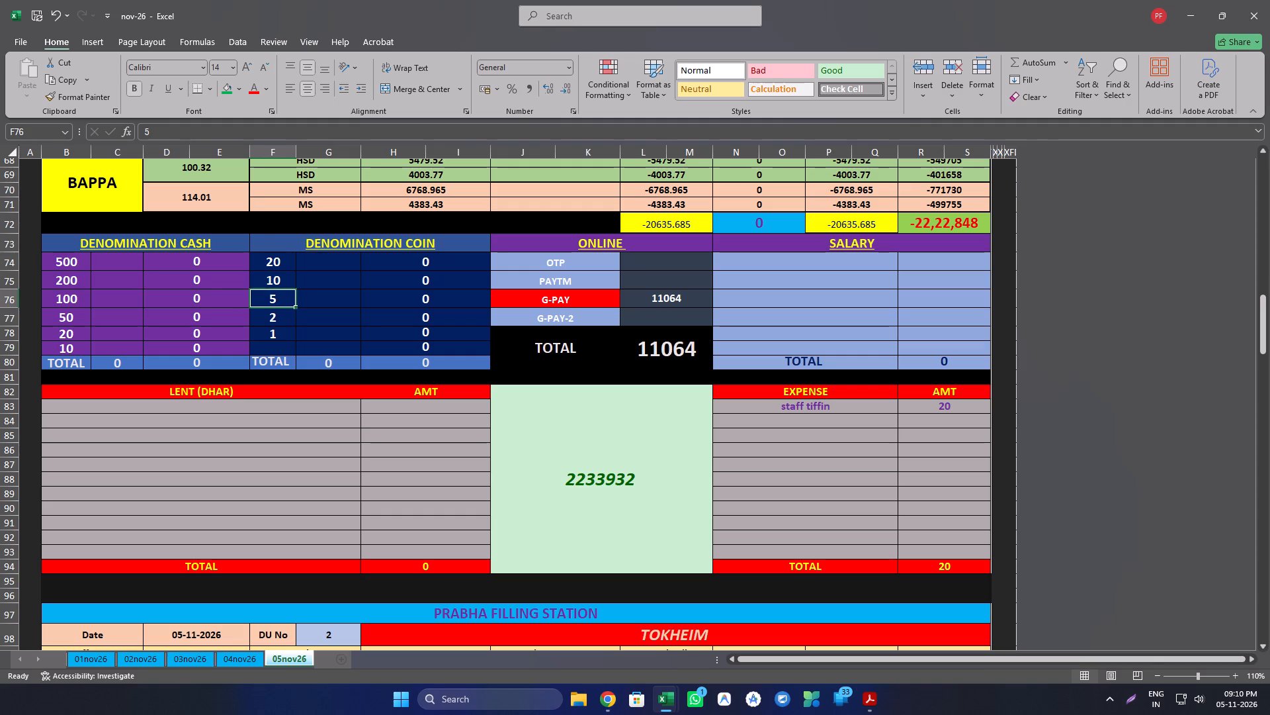
# Enter Bappa's DU No 1 close meter readings: HSD 5581.09 and 4277.45, MS 6874.455 and 4409.98.
pyautogui.scroll(6, 493, 307)
pyautogui.scroll(-3, 493, 307)
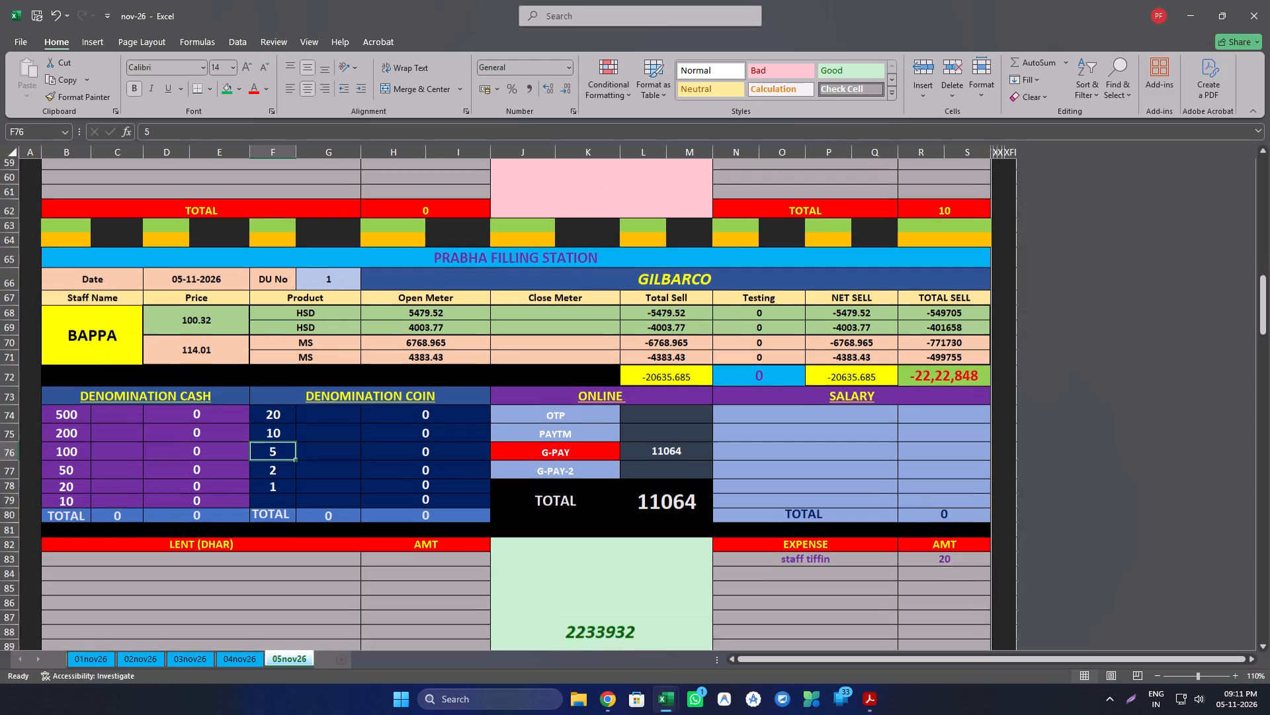
pyautogui.click(554, 289)
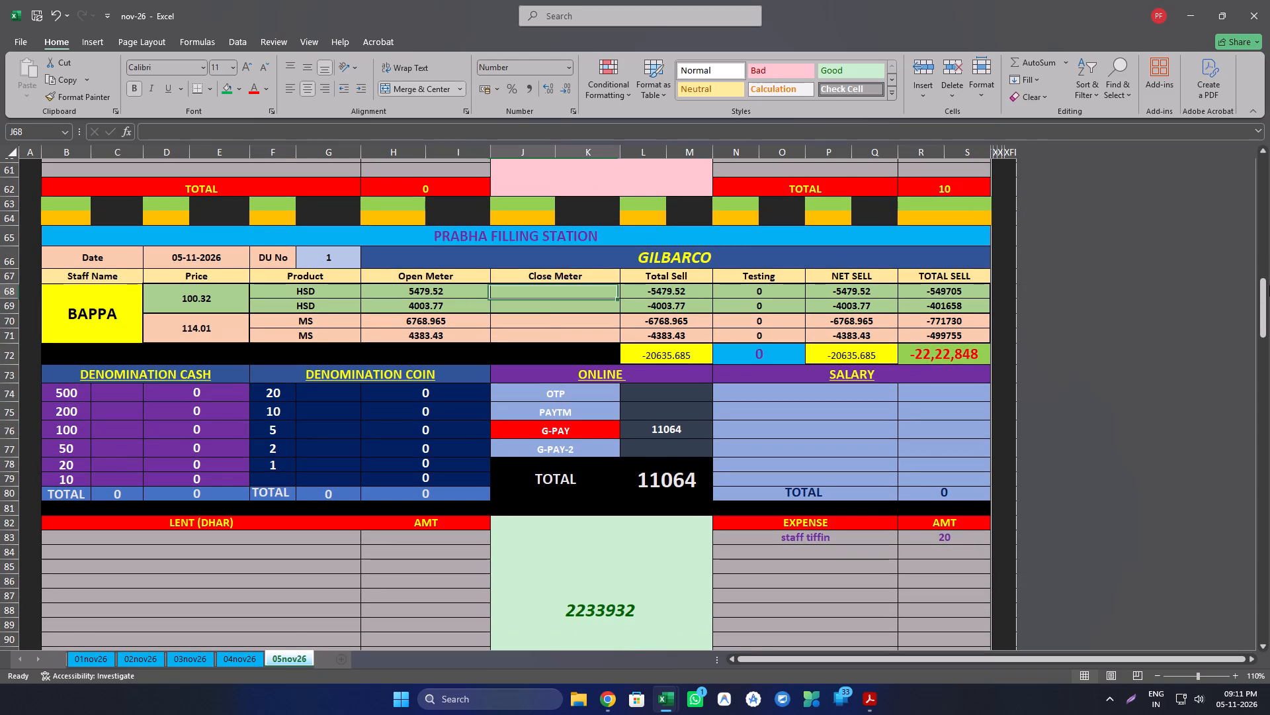
pyautogui.write('55')
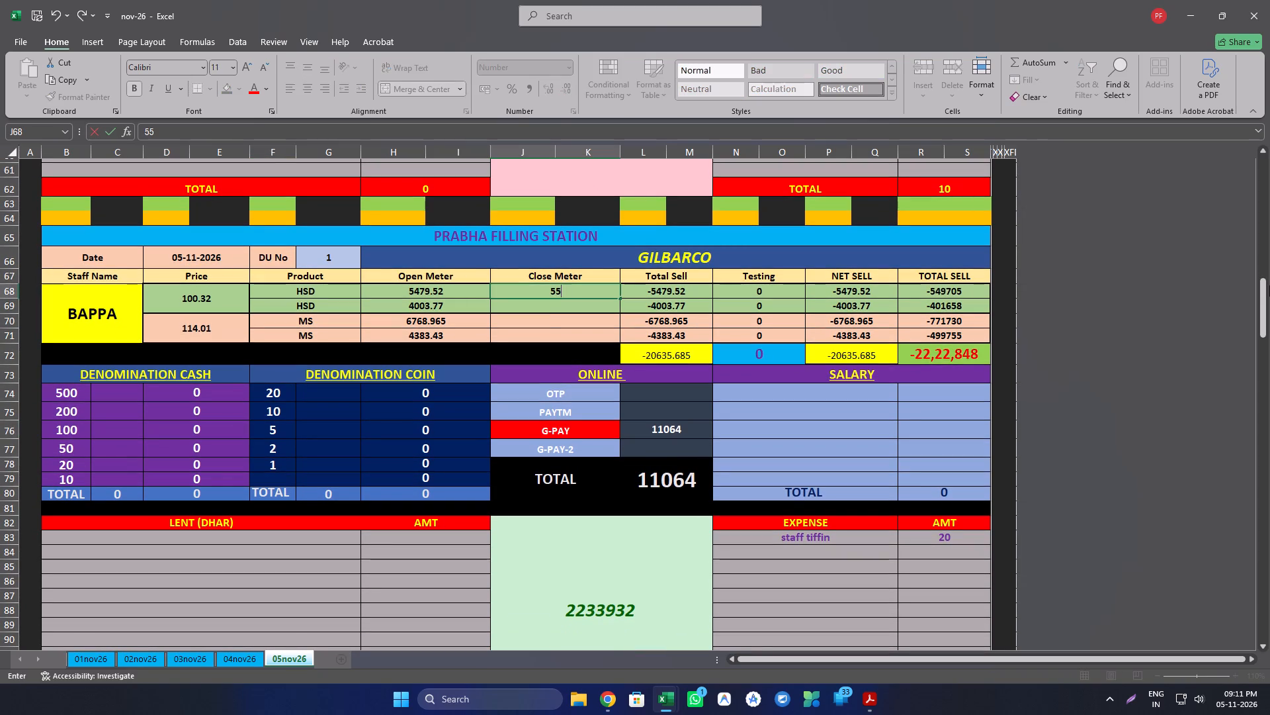
pyautogui.write('81.09')
pyautogui.press('Return')
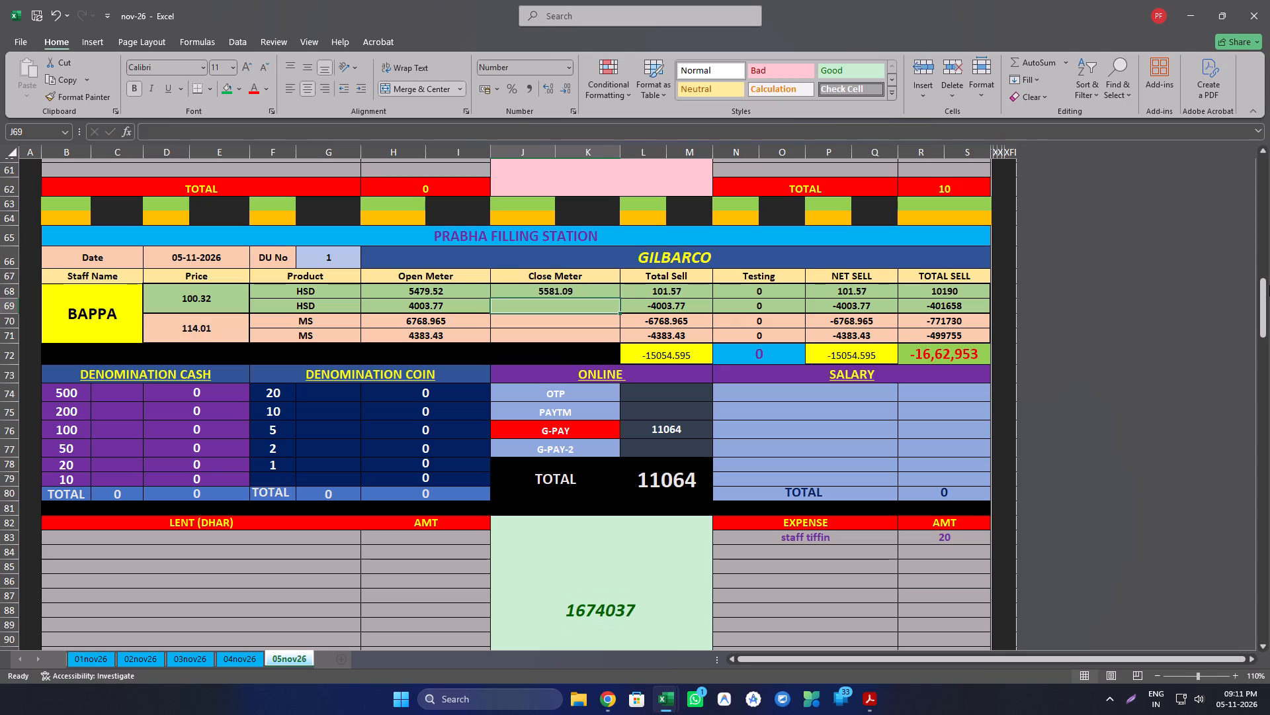
pyautogui.write('4277.45')
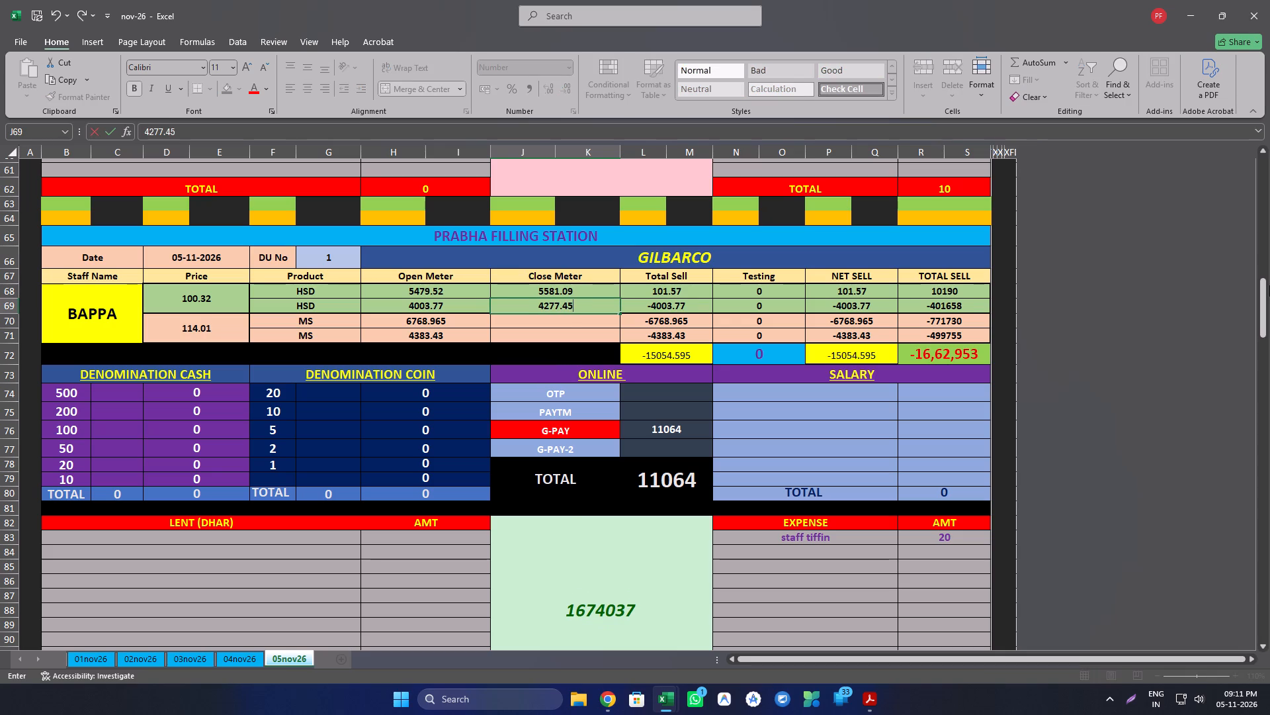
pyautogui.press('Return')
pyautogui.write('68')
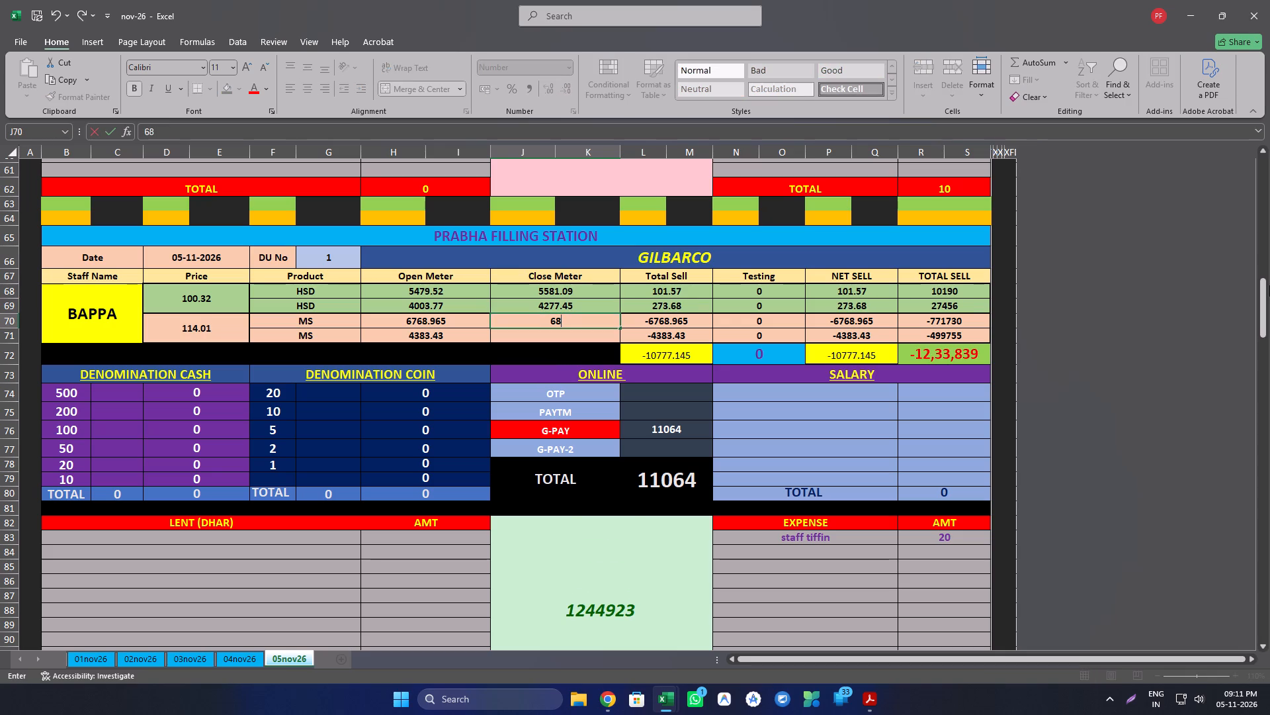
pyautogui.write('74.455')
pyautogui.press('Return')
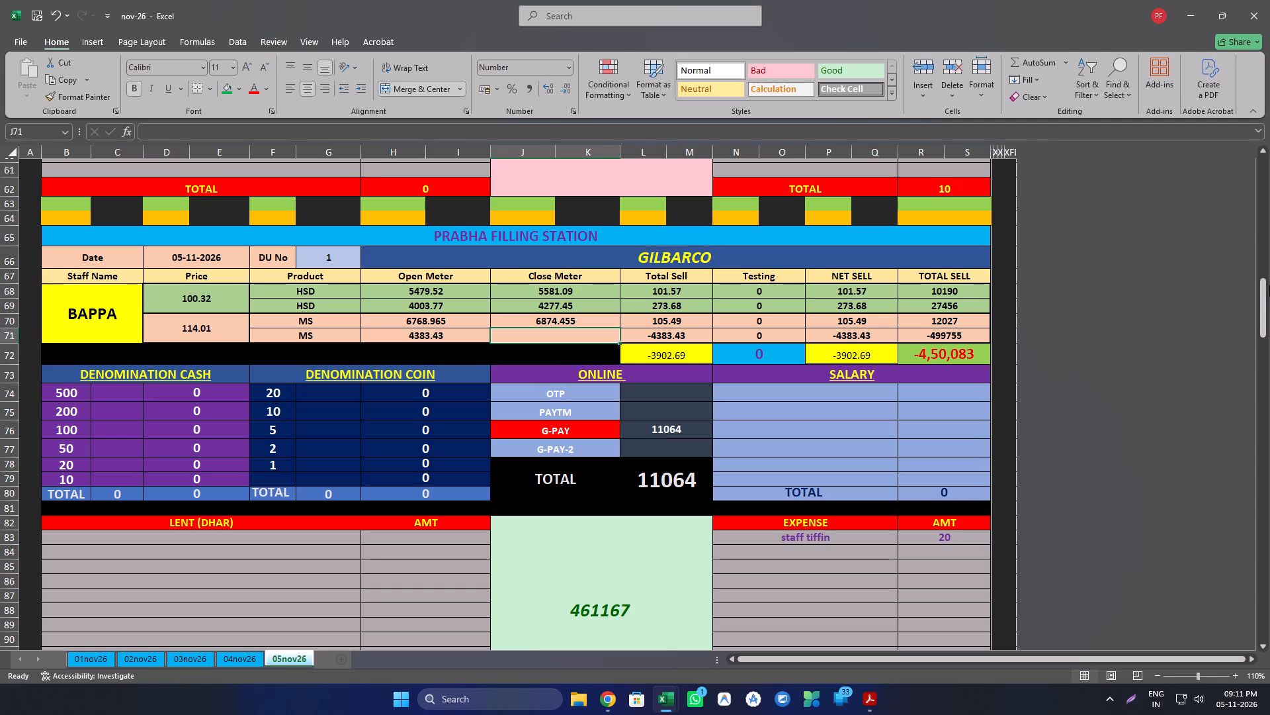
pyautogui.write('4409')
pyautogui.write('.98')
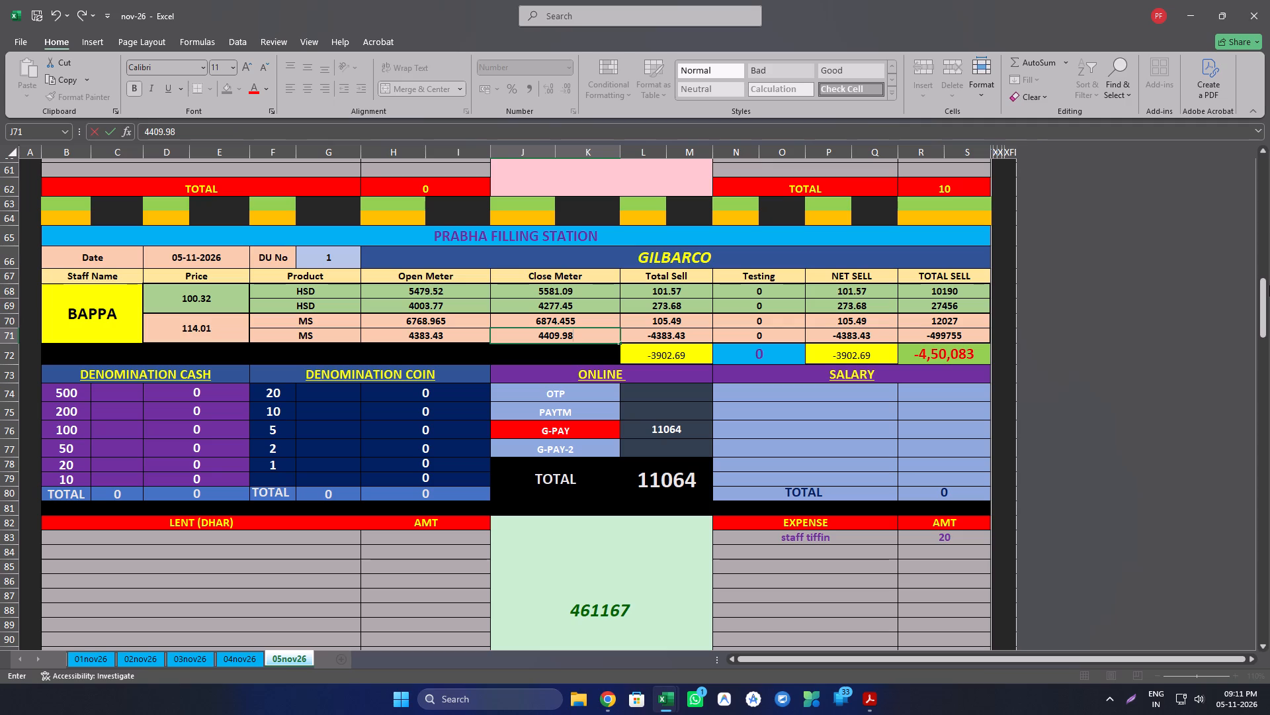
pyautogui.press('Return')
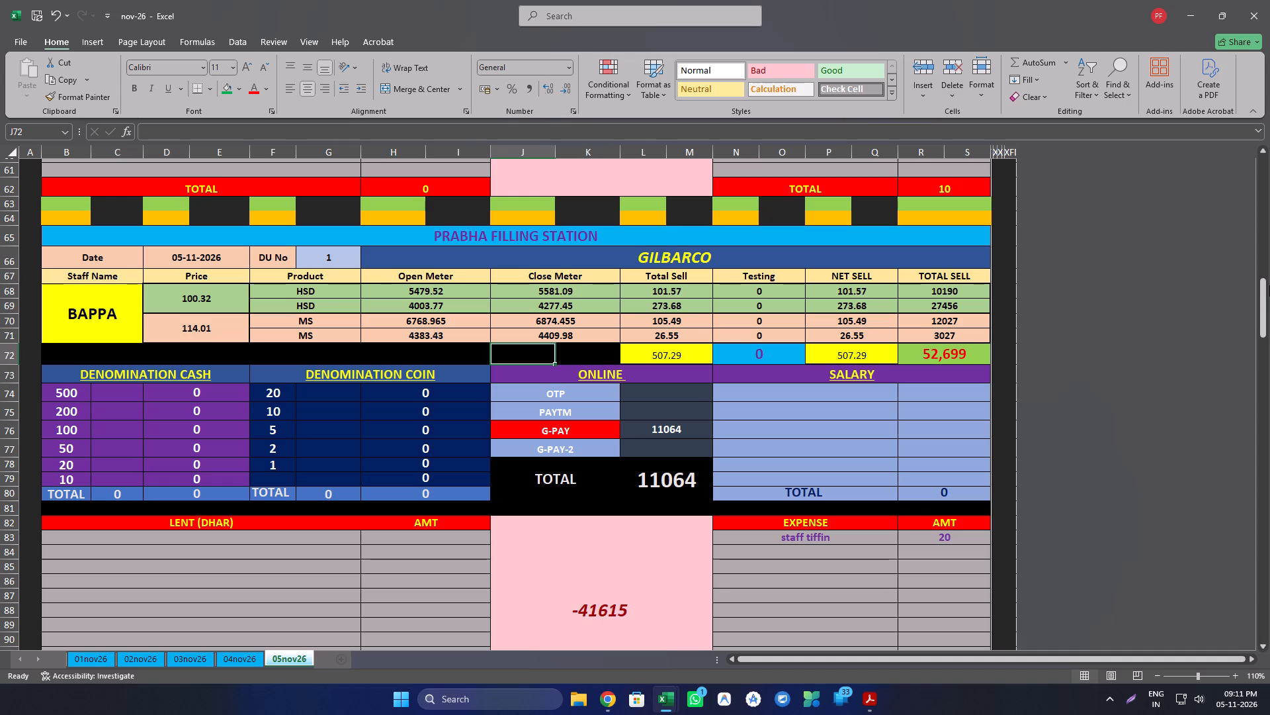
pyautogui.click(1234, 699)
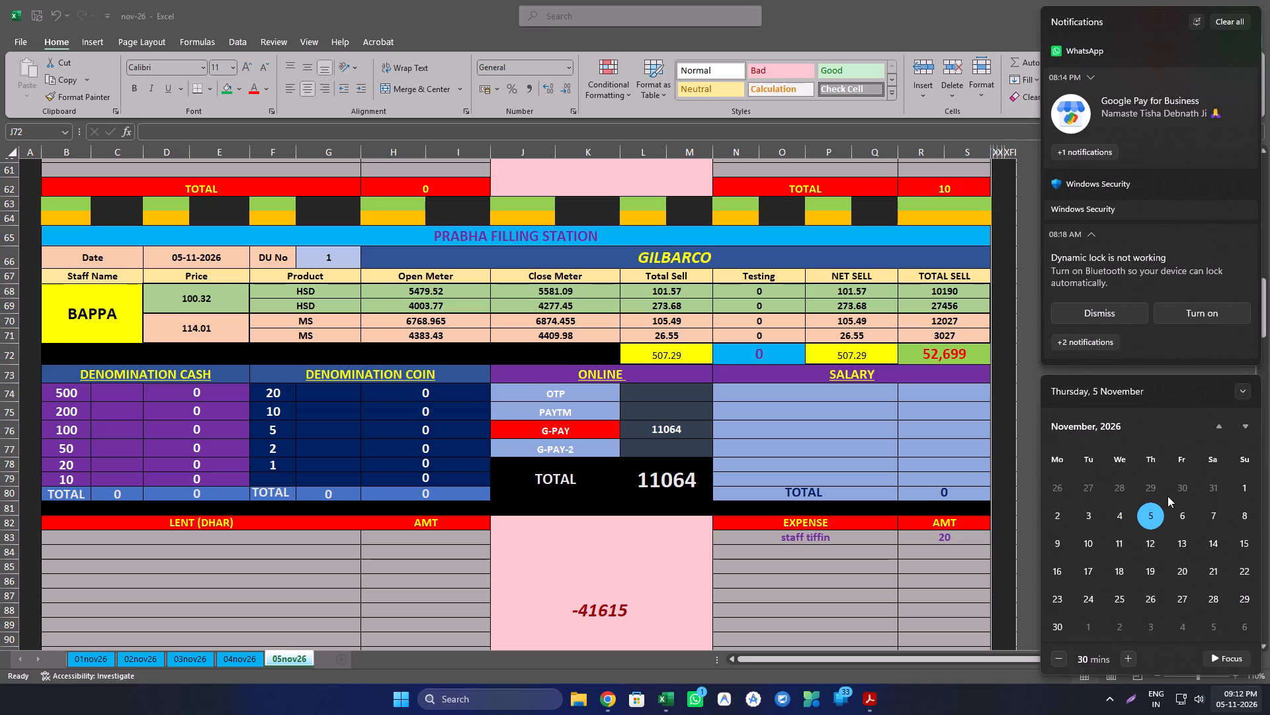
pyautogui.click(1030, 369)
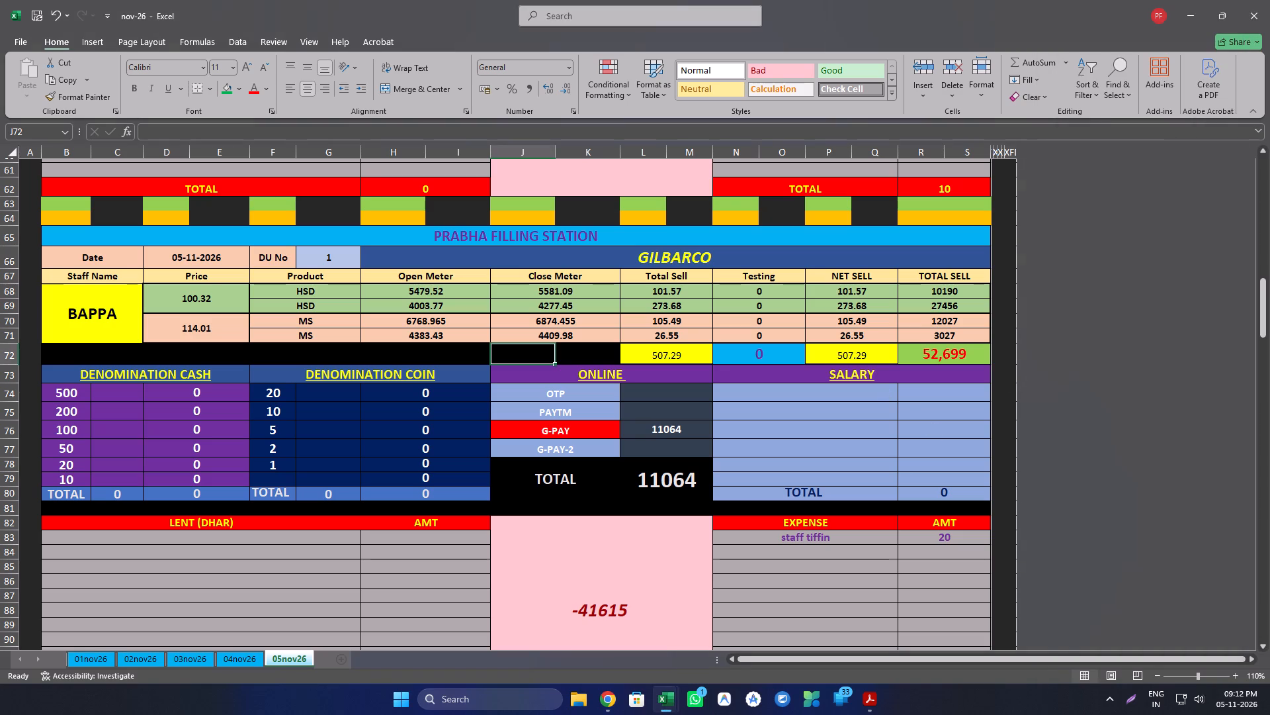
# Select the count cell for 500 notes in Bappa's cash denomination table for DU No 1.
pyautogui.click(121, 390)
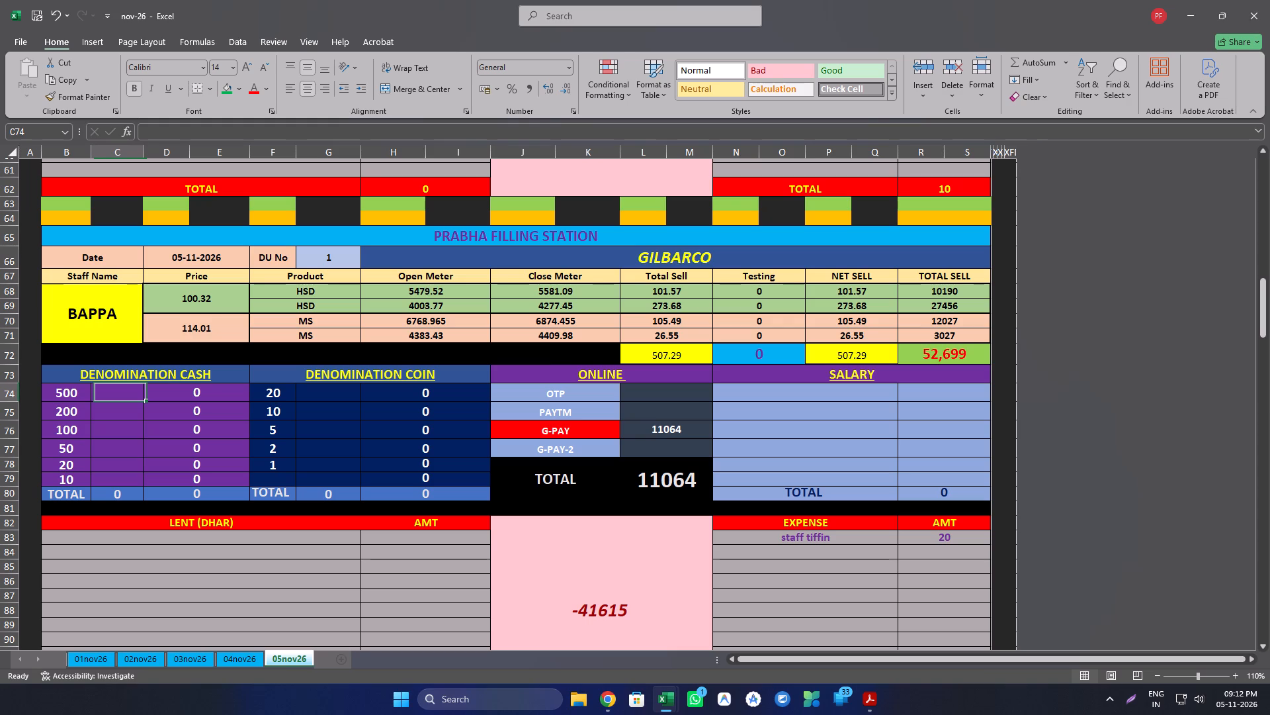
# Enter Bappa's DU No 1 cash counts: 119 notes of 100, 1 of 50, 3 of 20 and 6 of 10.
pyautogui.click(105, 432)
pyautogui.write('119')
pyautogui.press('Return')
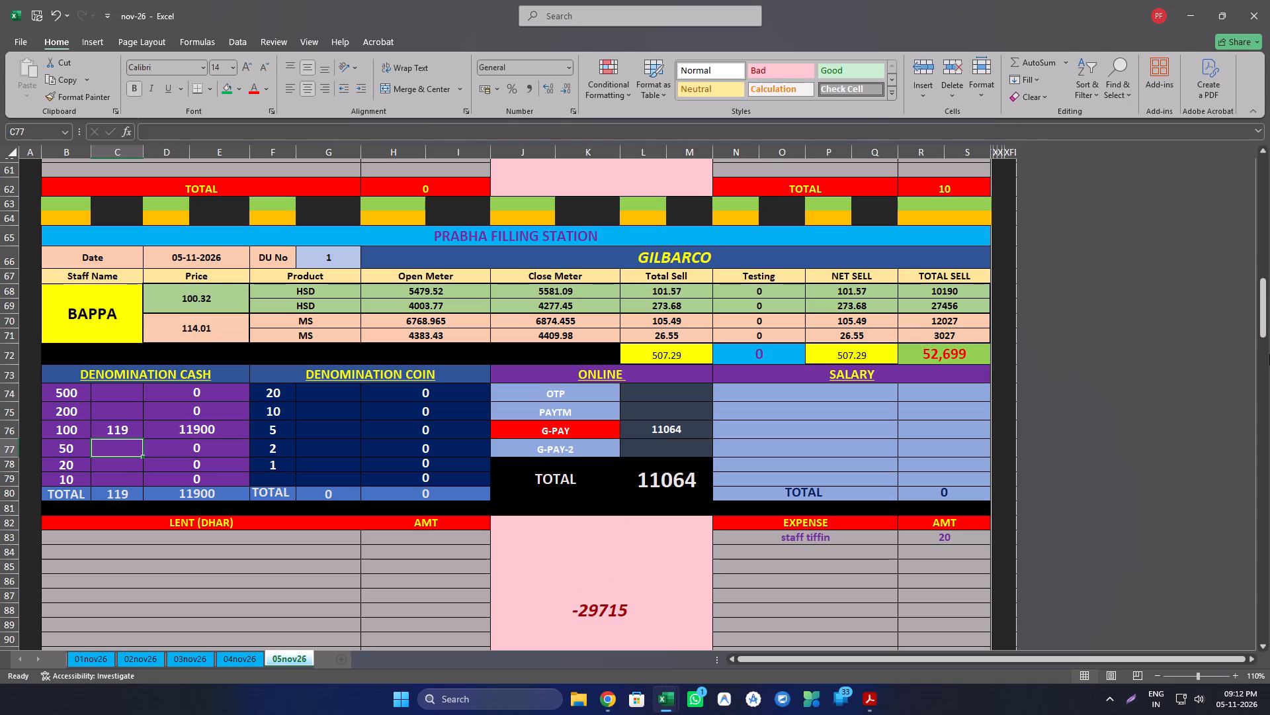
pyautogui.press('1')
pyautogui.press('Return')
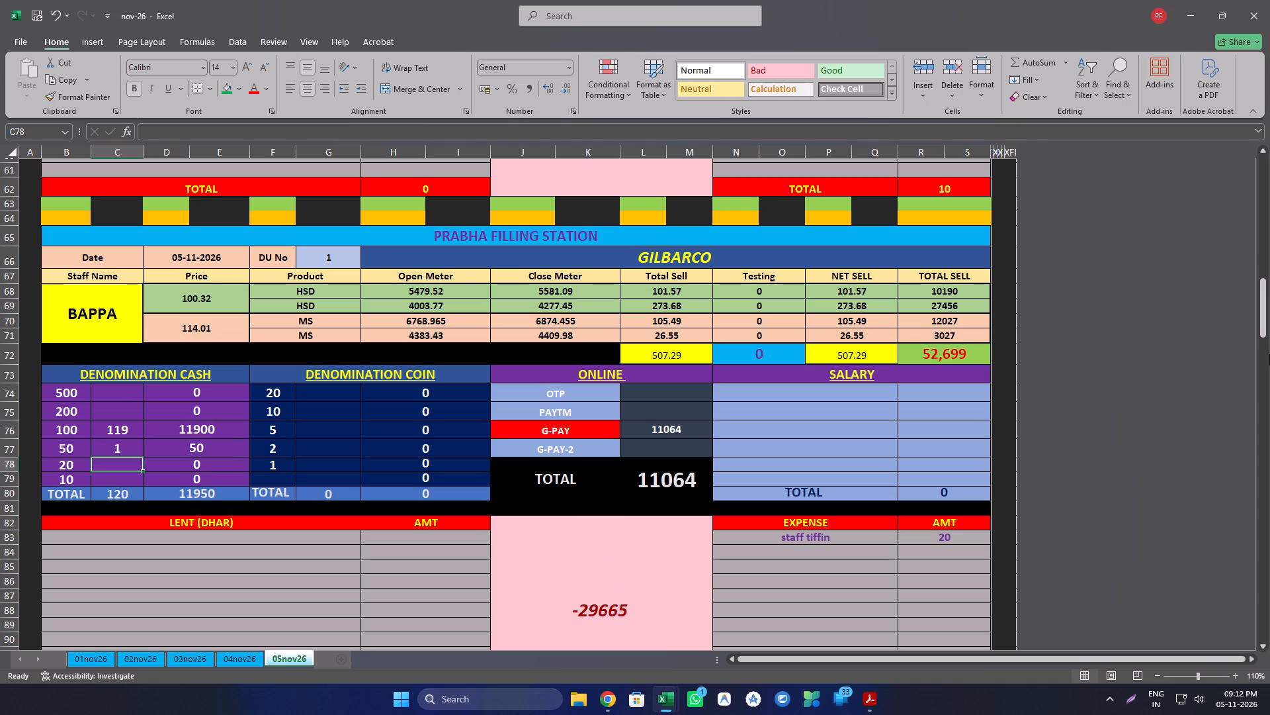
pyautogui.press('3')
pyautogui.press('Return')
pyautogui.press('Return')
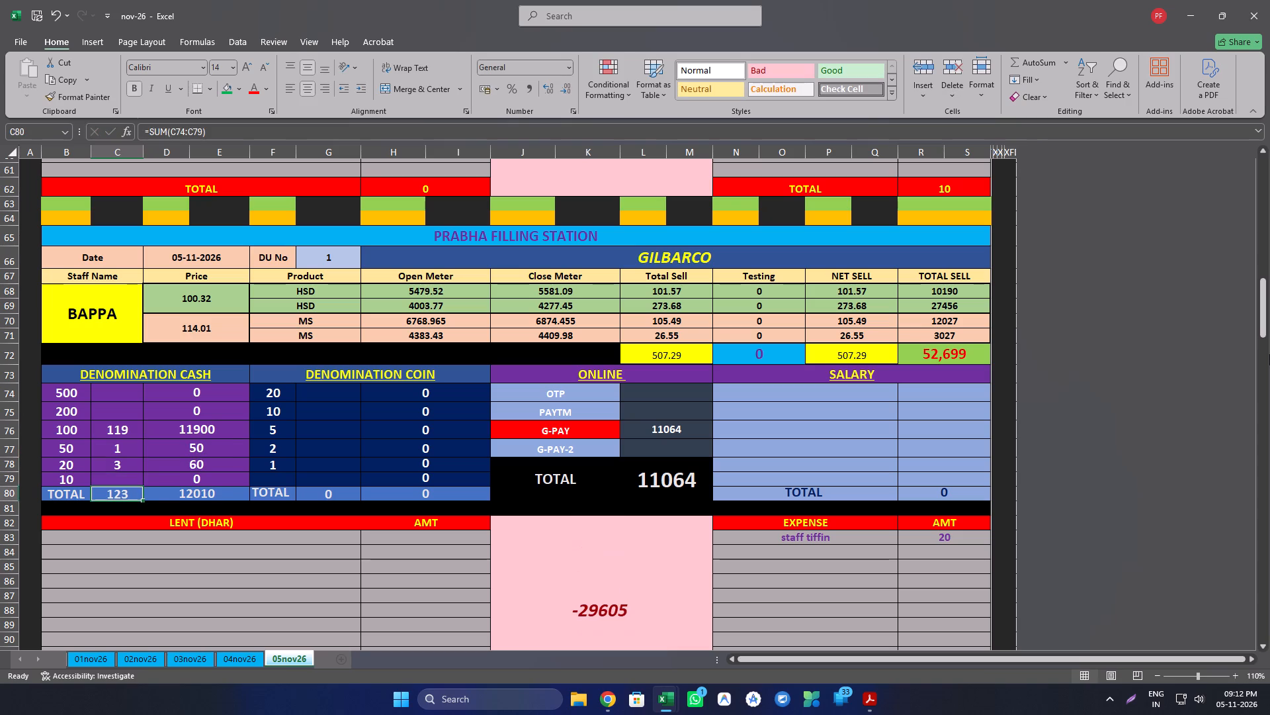
pyautogui.press('Up')
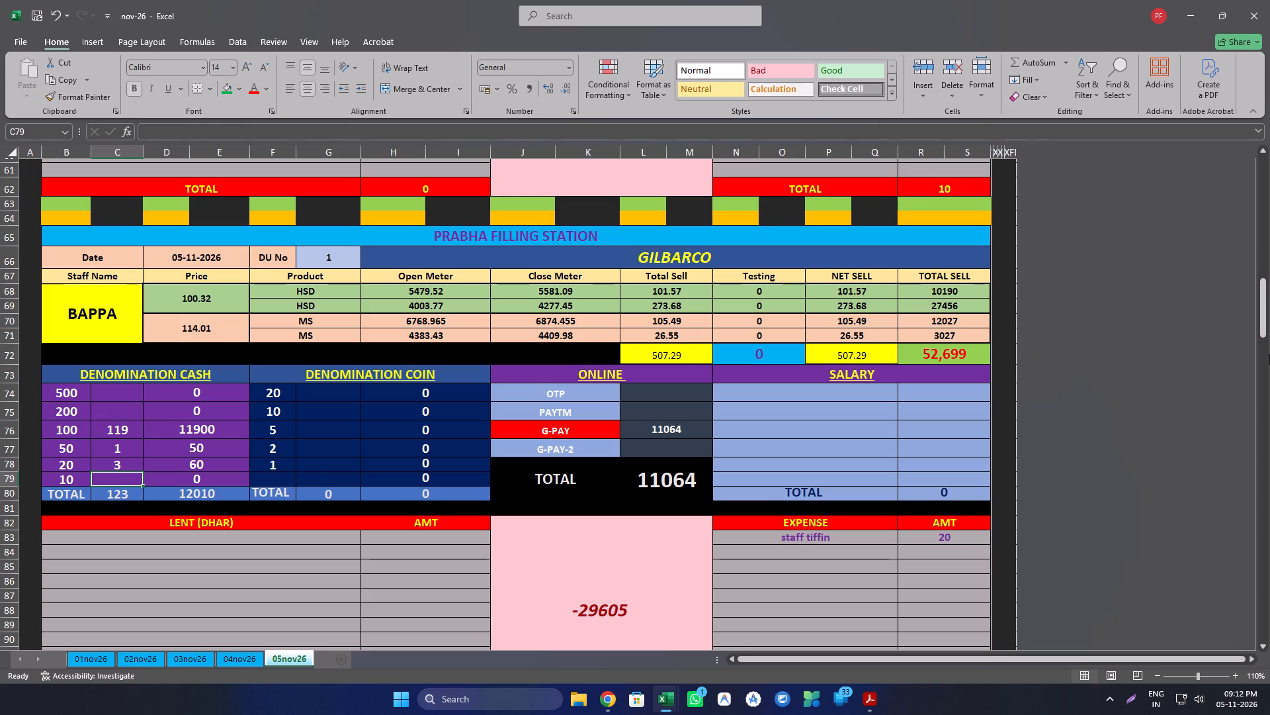
pyautogui.press('6')
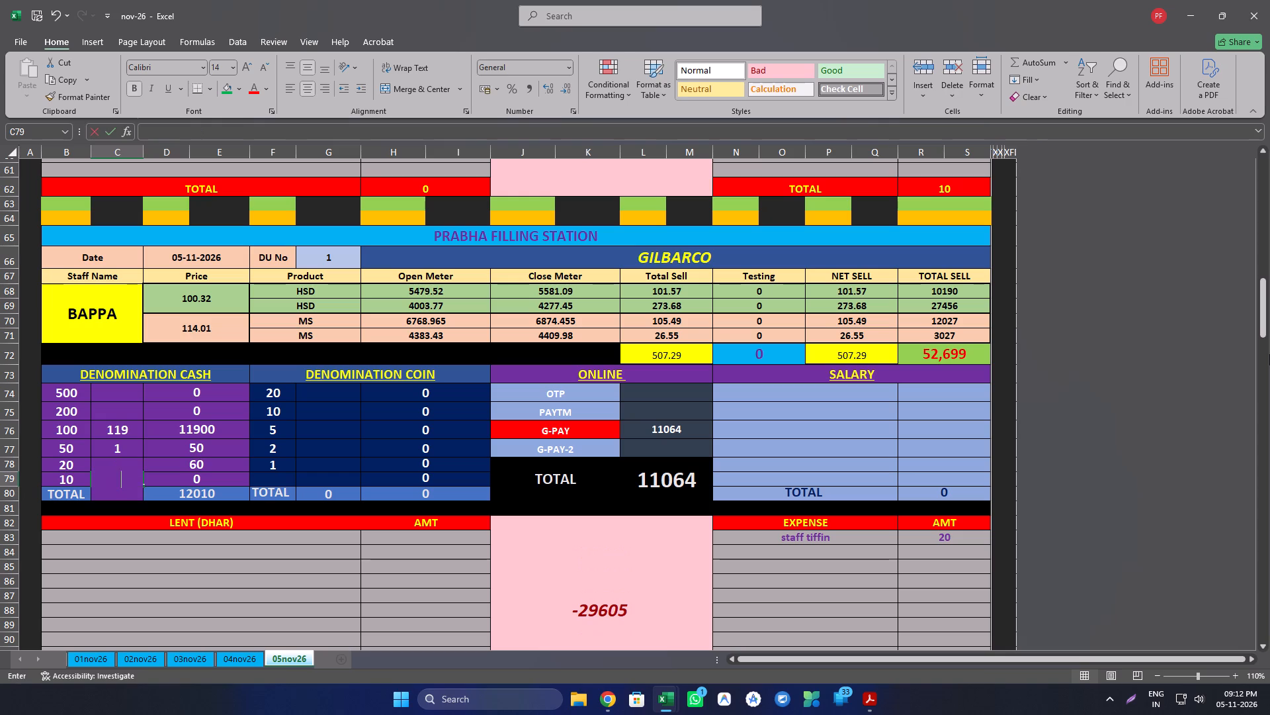
pyautogui.press('Up')
# Enter Bappa's DU No 1 coin counts: 2 coins of 10, 2 of 5, 6 of 2 and 2 of 1.
pyautogui.press('Up')
pyautogui.press('Up')
pyautogui.press('Up')
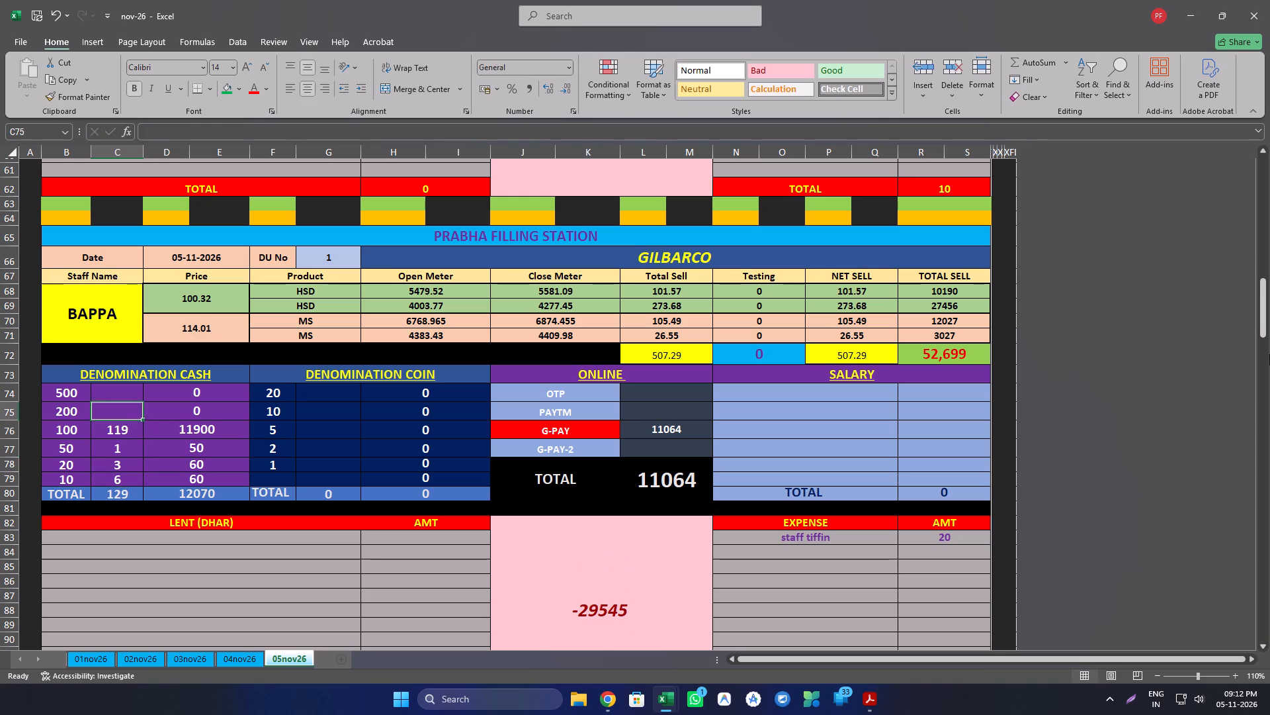
pyautogui.press('Right')
pyautogui.press('Right')
pyautogui.press('Right')
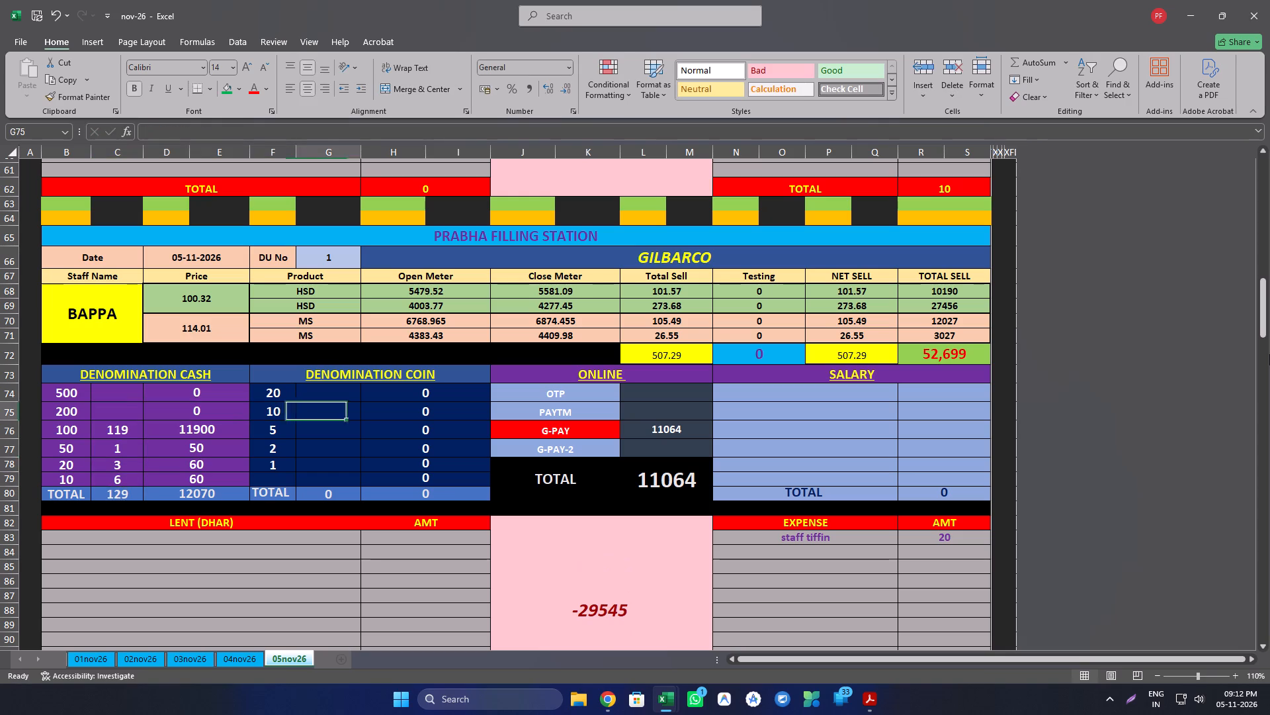
pyautogui.press('2')
pyautogui.press('Return')
pyautogui.press('2')
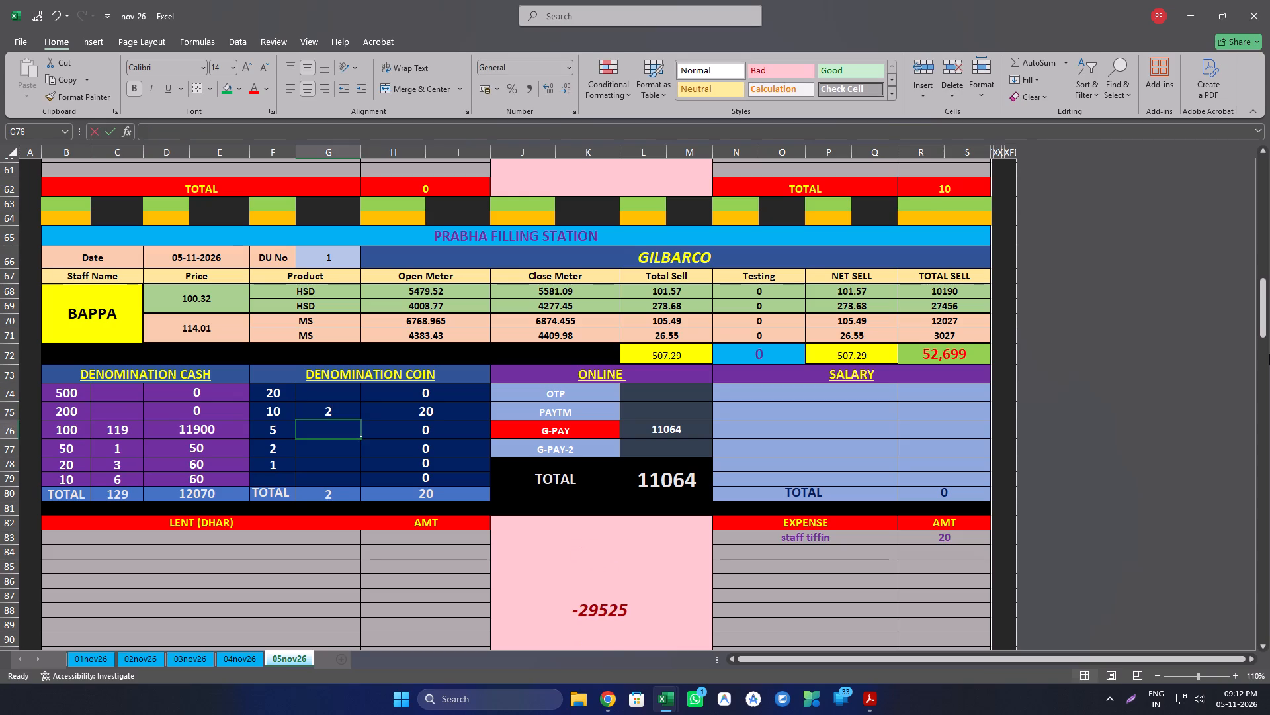
pyautogui.press('Return')
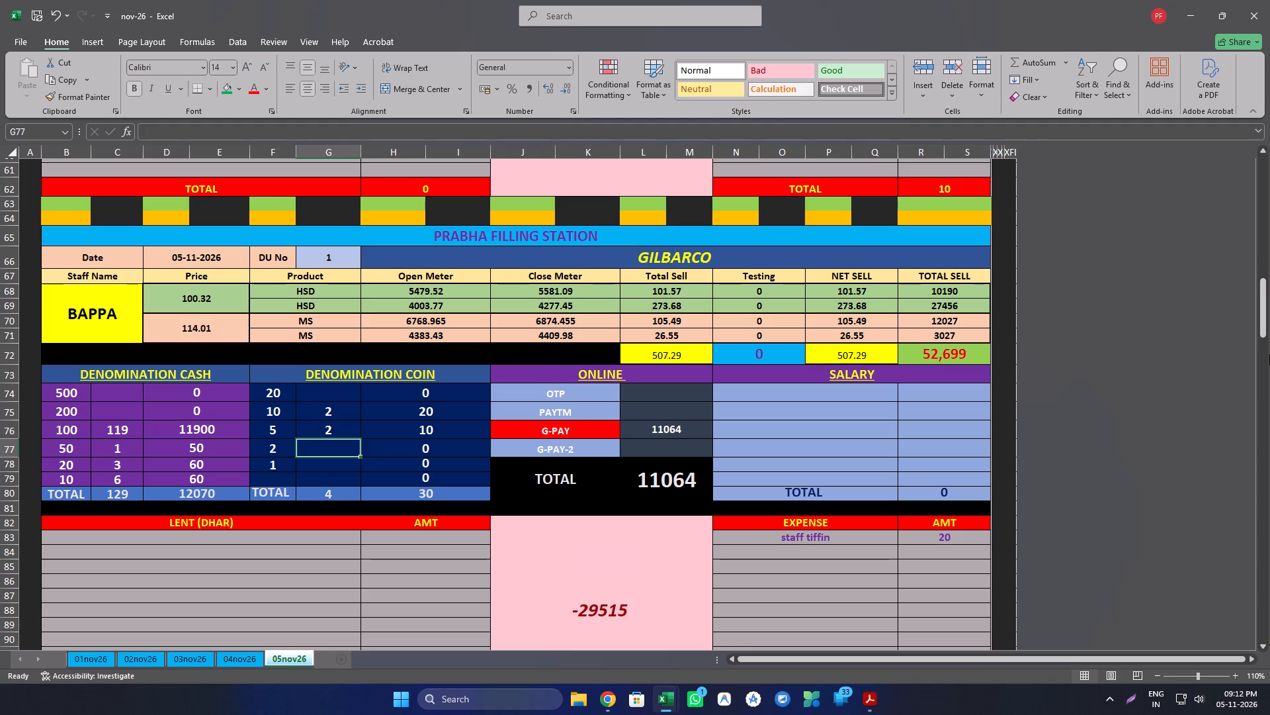
pyautogui.press('6')
pyautogui.press('Return')
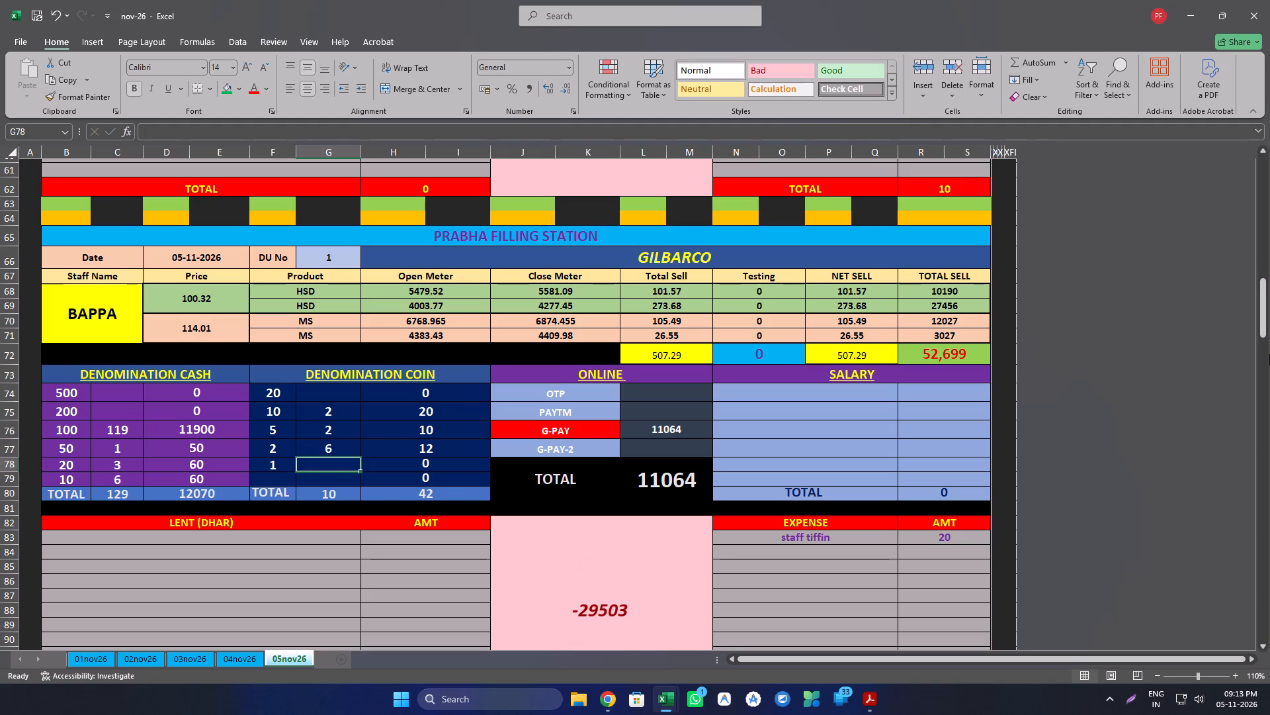
pyautogui.press('2')
pyautogui.press('Return')
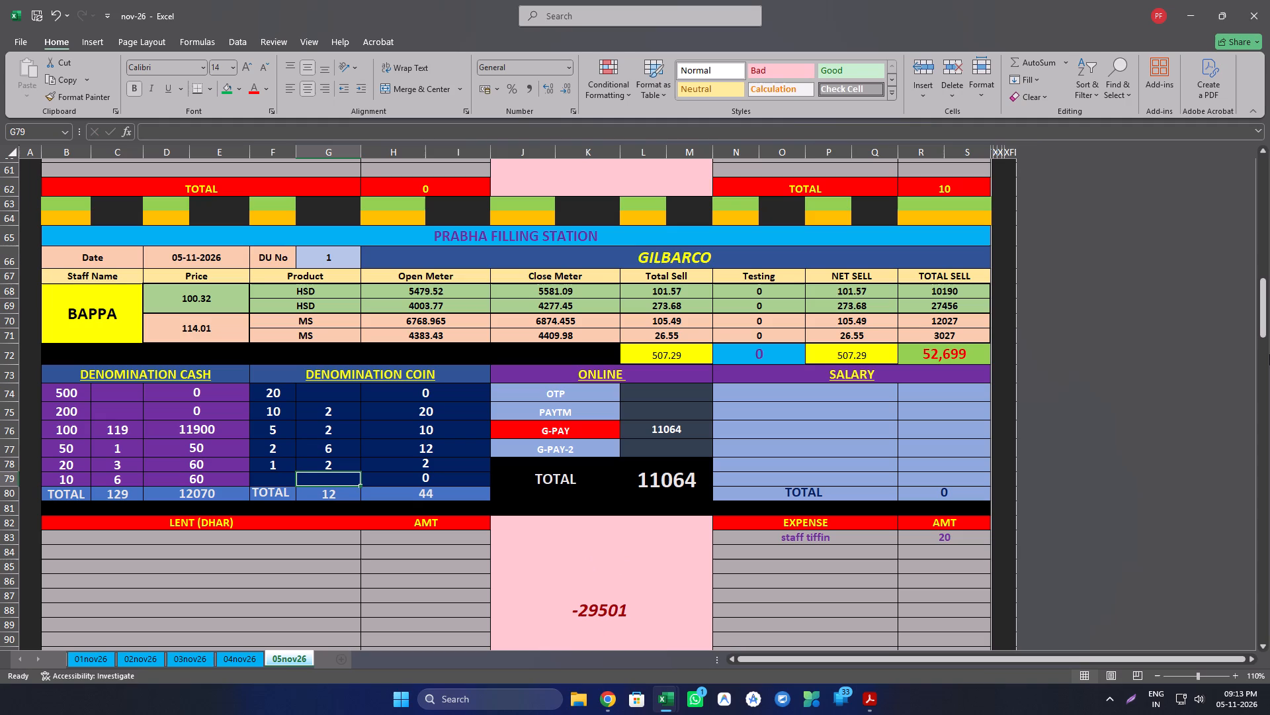
# Change the count of 2-rupee coins in Bappa's DU No 1 coin denominations to 7.
pyautogui.press('Up')
pyautogui.press('Up')
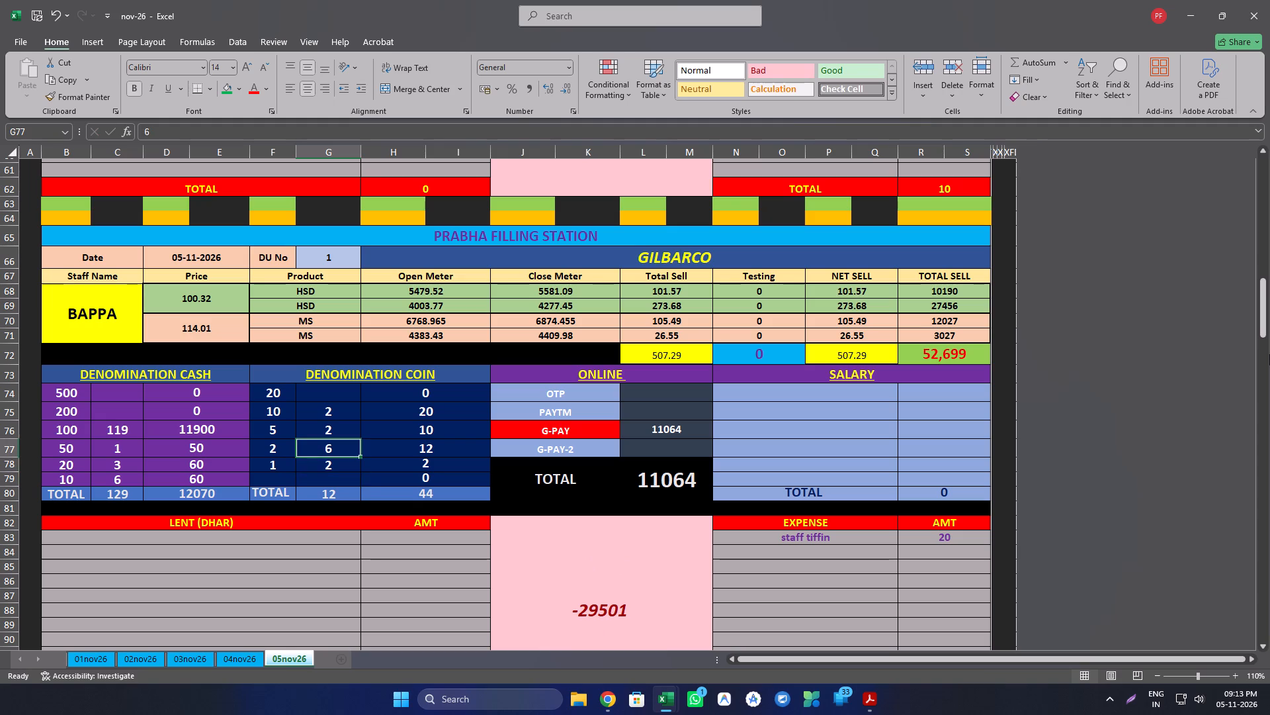
pyautogui.press('7')
pyautogui.press('Return')
# Set the count of 500 notes in Bappa's DU No 1 cash denominations to 60.
pyautogui.press('Up')
pyautogui.press('Up')
pyautogui.press('Left')
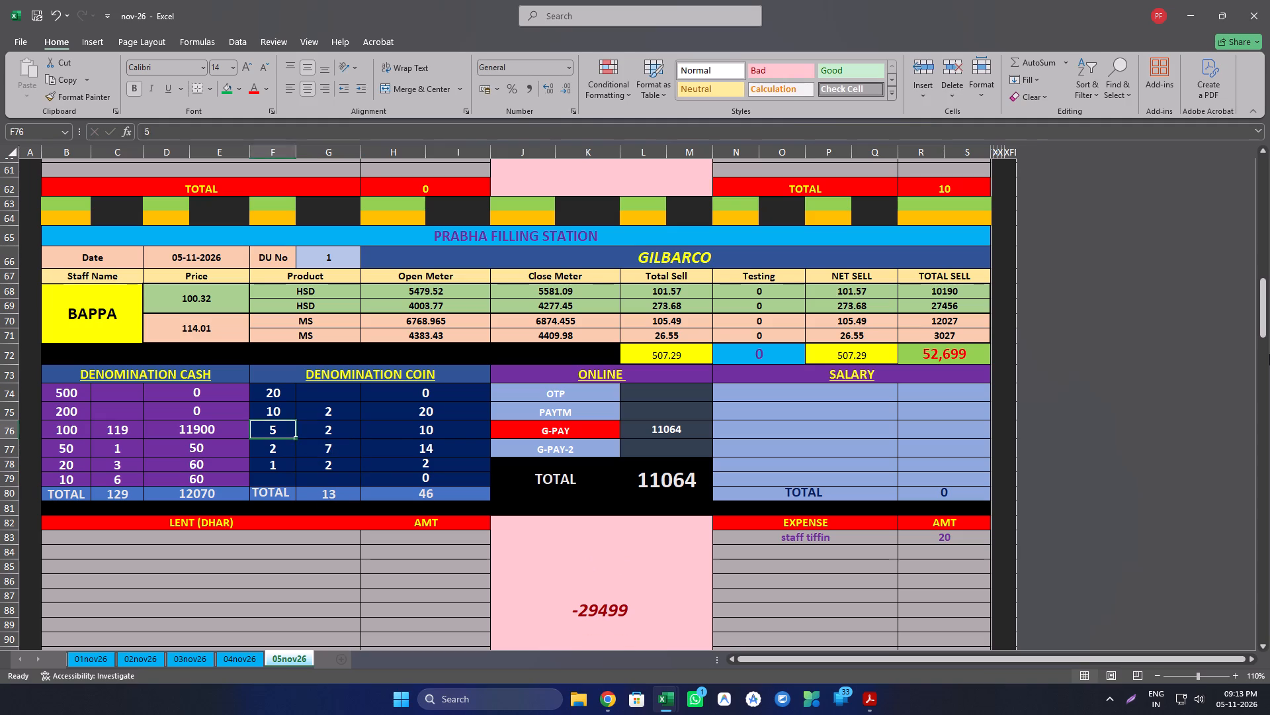
pyautogui.press('Left')
pyautogui.press('Left')
pyautogui.press('Up')
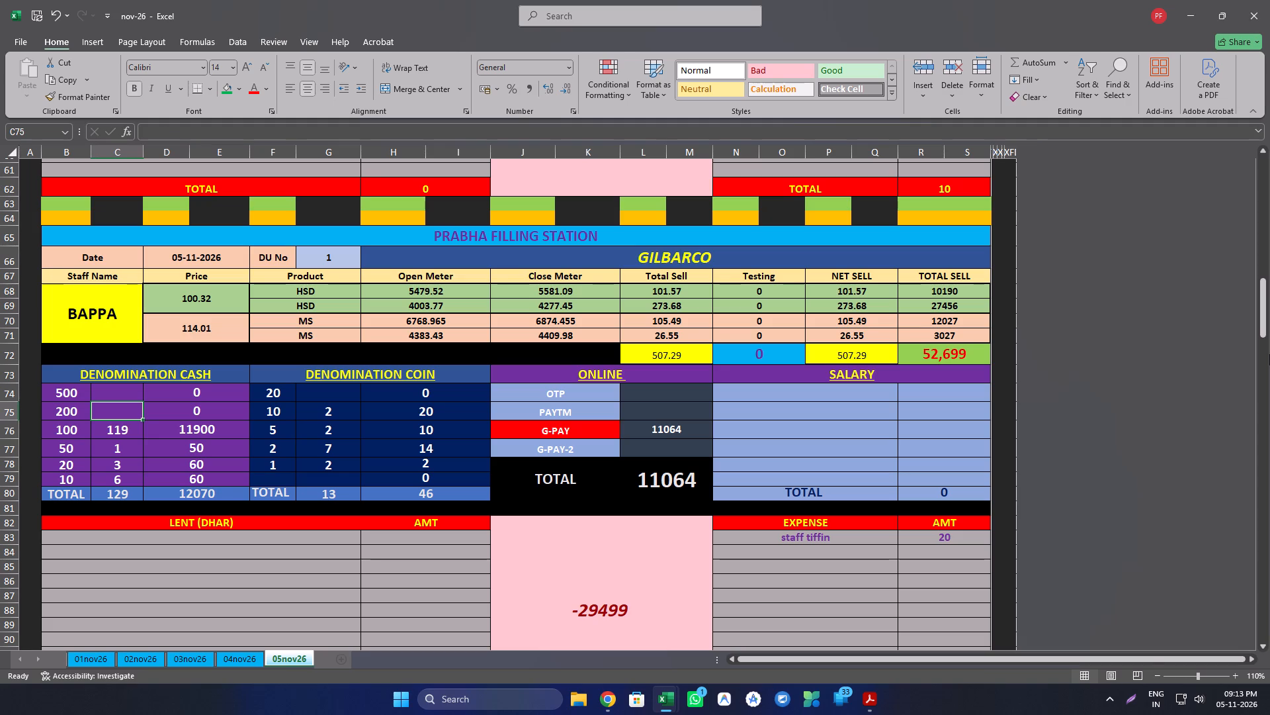
pyautogui.write('60')
pyautogui.press('Return')
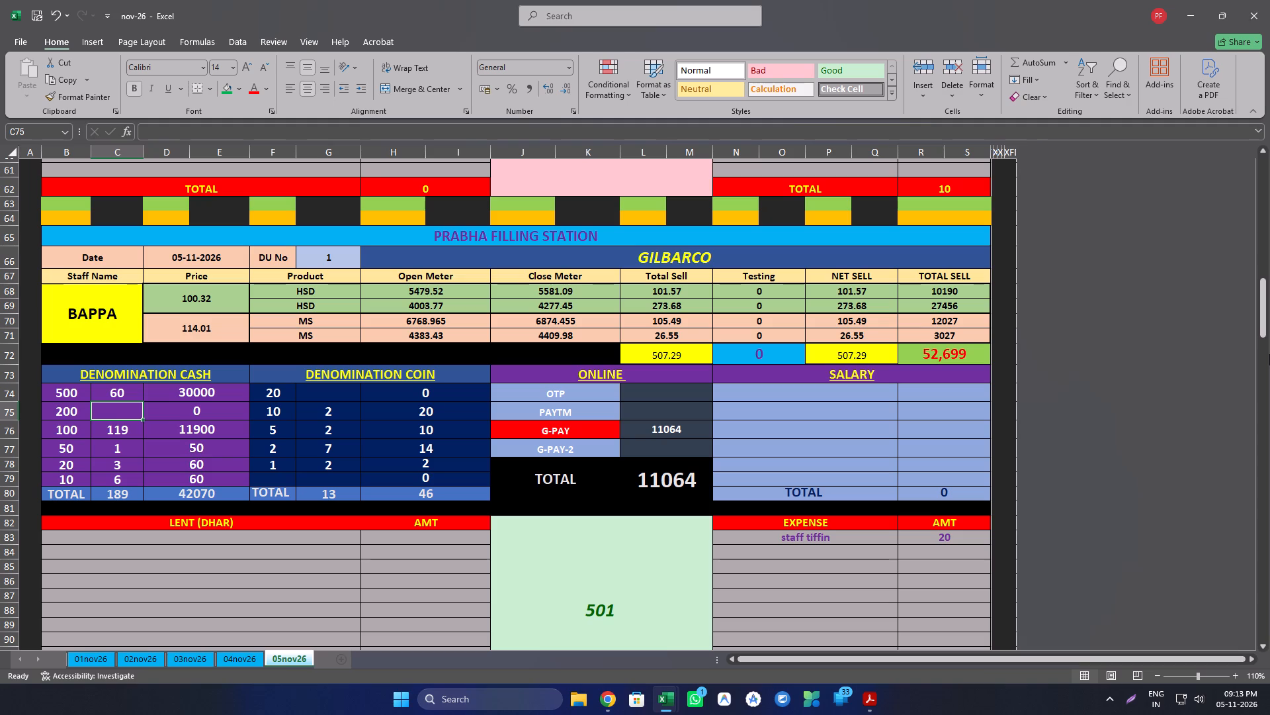
# Set the G-PAY amount in Rakesh's DU No 1 online section to 4555.
pyautogui.scroll(9, 1037, 370)
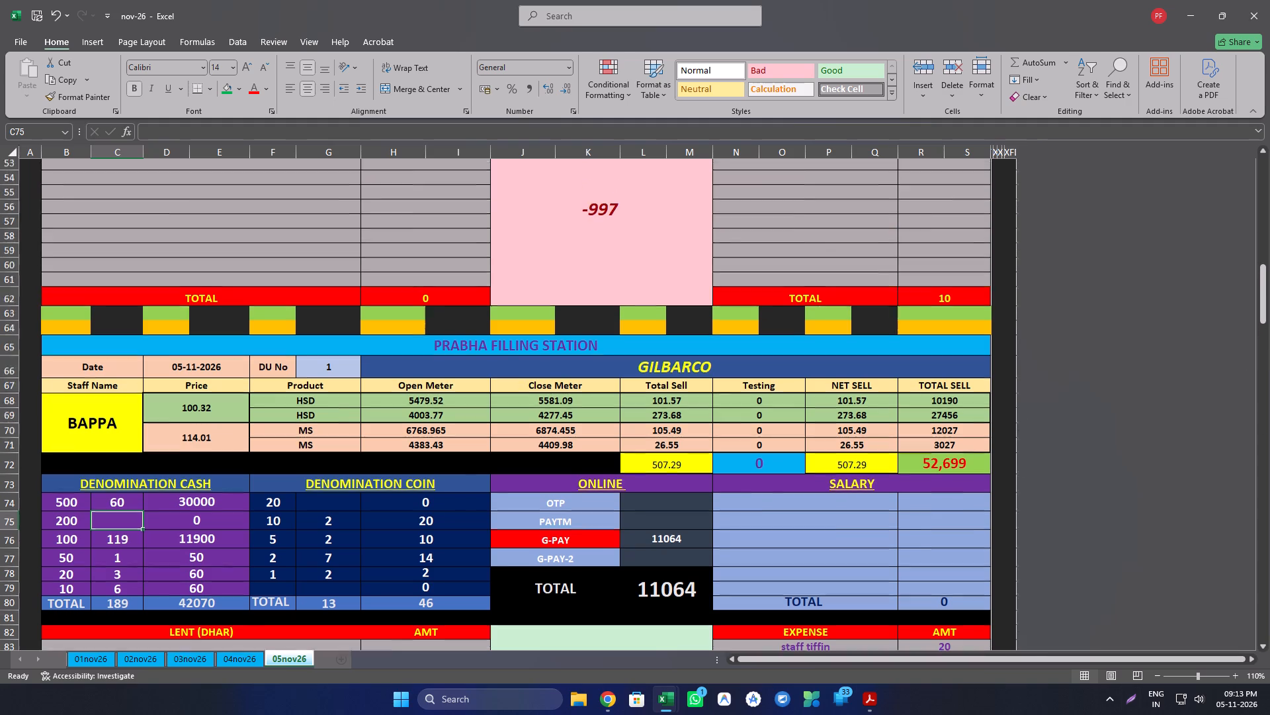
pyautogui.scroll(20, 892, 444)
pyautogui.scroll(2, 892, 444)
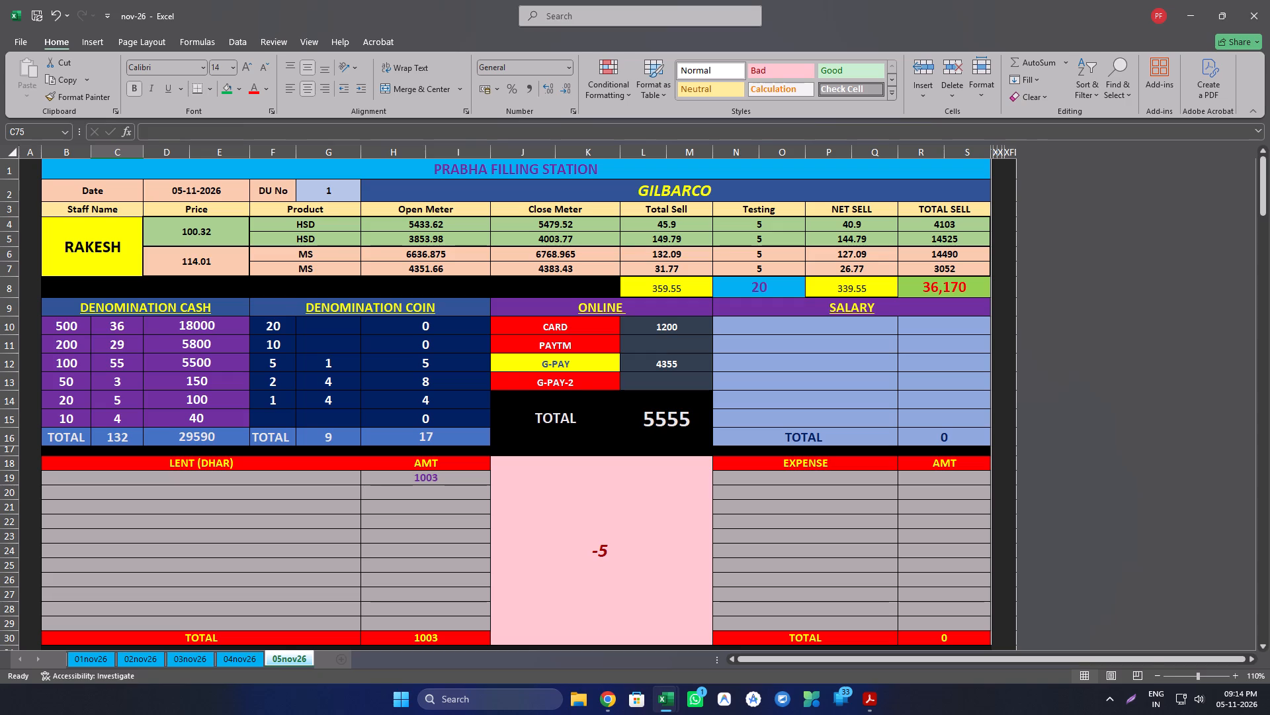
pyautogui.click(688, 361)
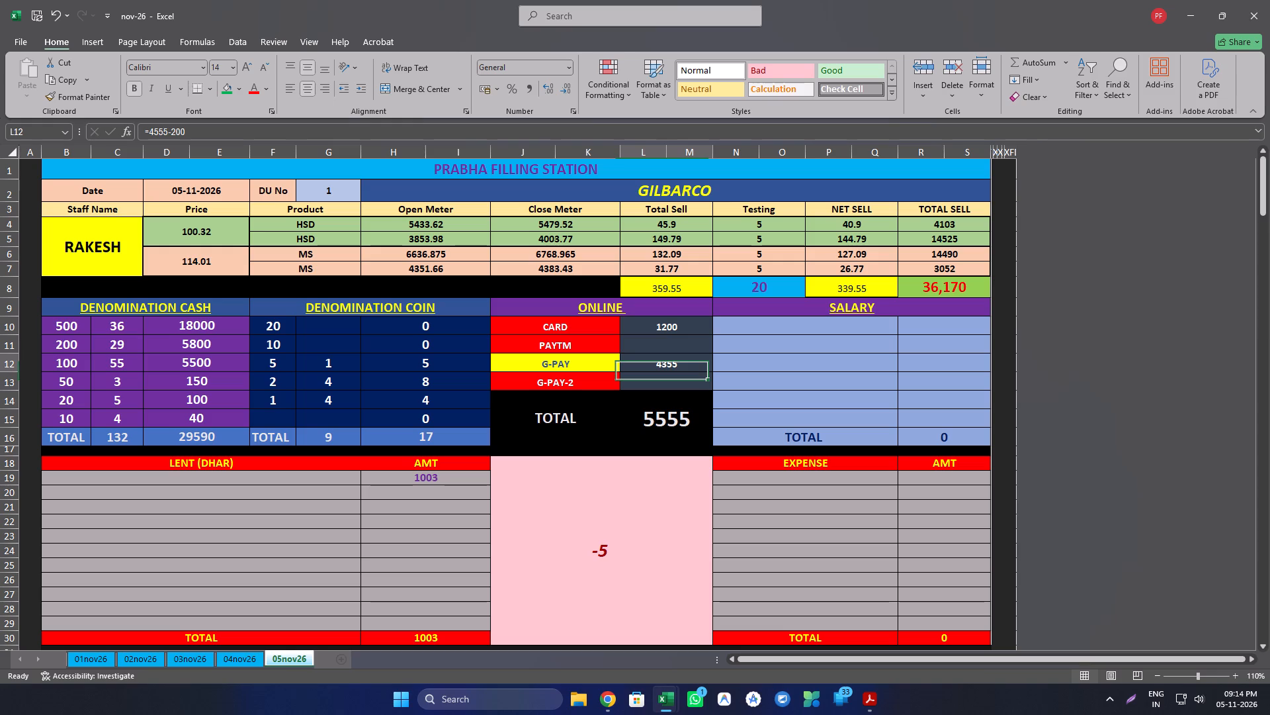
pyautogui.press('4')
pyautogui.press('5')
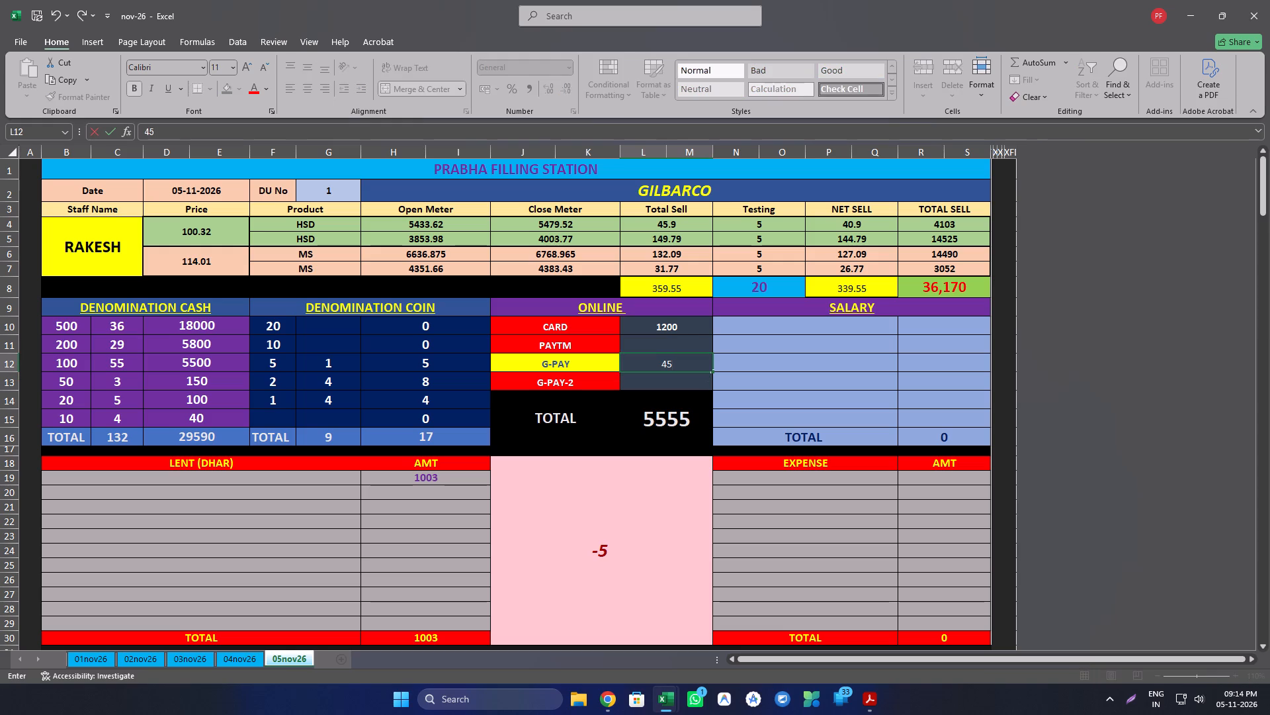
pyautogui.press('5')
pyautogui.press('5')
pyautogui.press('Return')
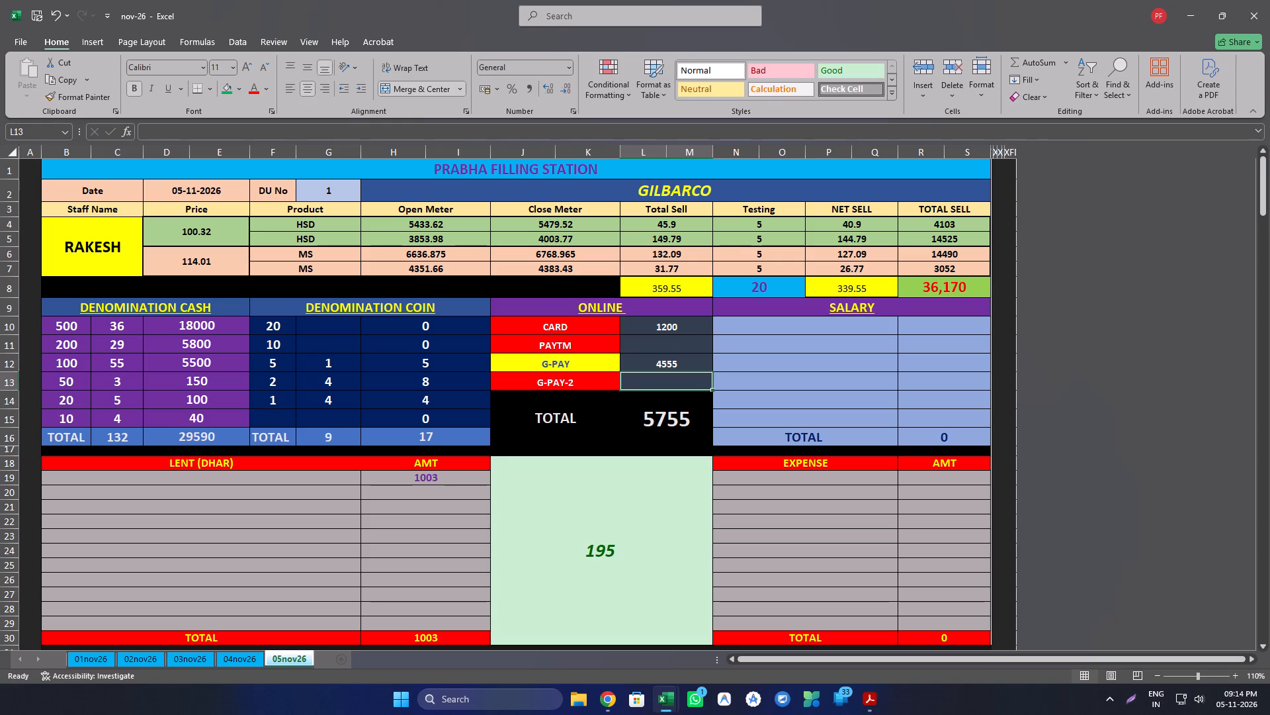
# Set the G-PAY amount in Bappa's DU No 1 online section to 10864.
pyautogui.scroll(-13, 653, 349)
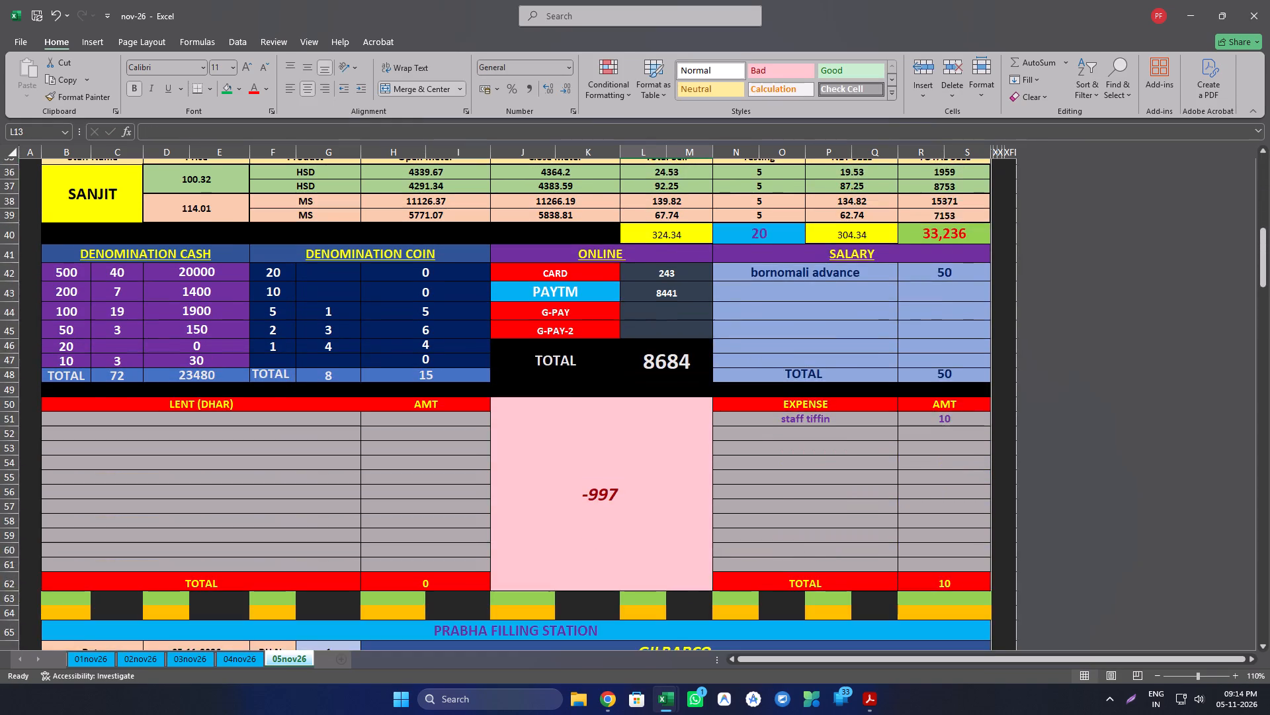
pyautogui.scroll(-5, 653, 348)
pyautogui.scroll(8, 653, 348)
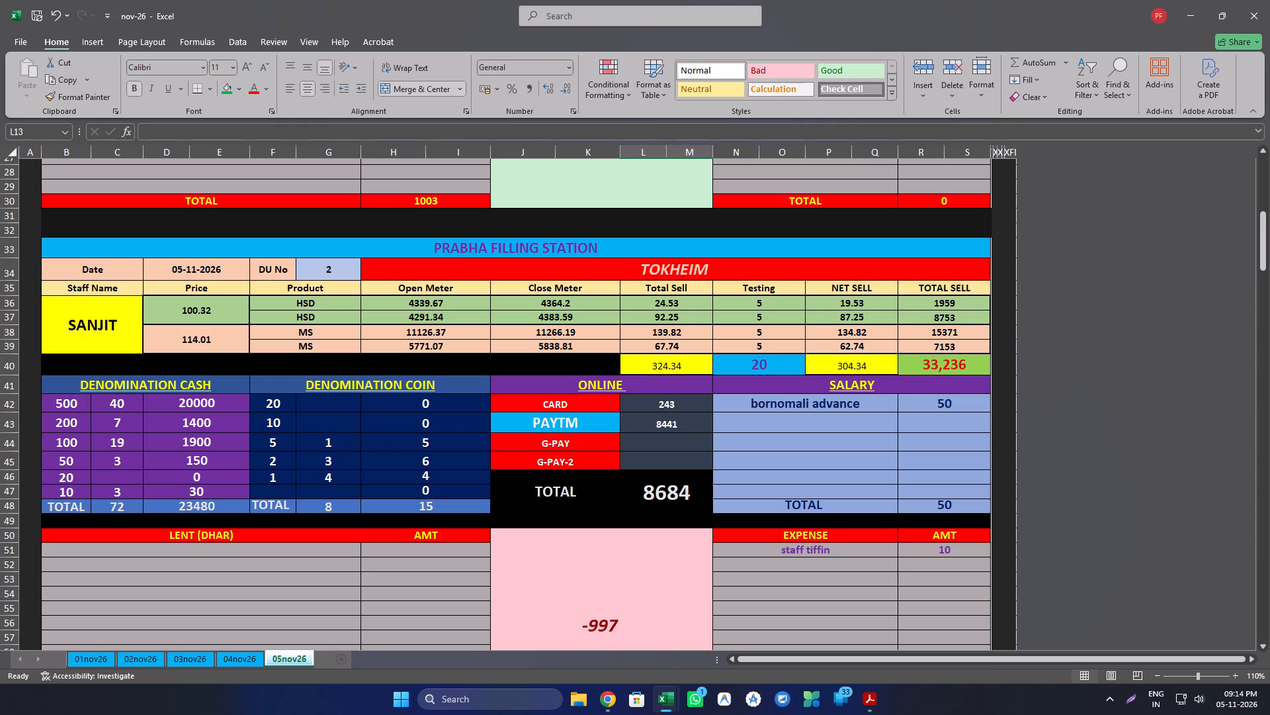
pyautogui.scroll(5, 673, 593)
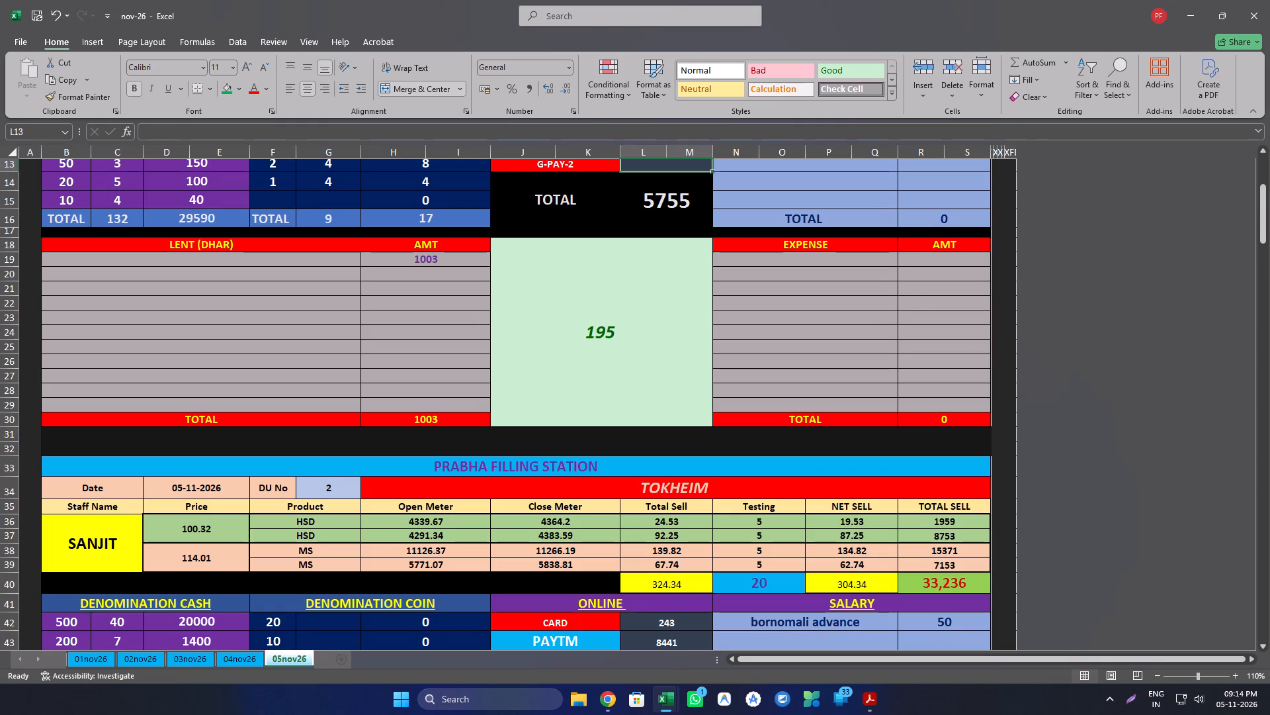
pyautogui.scroll(5, 775, 556)
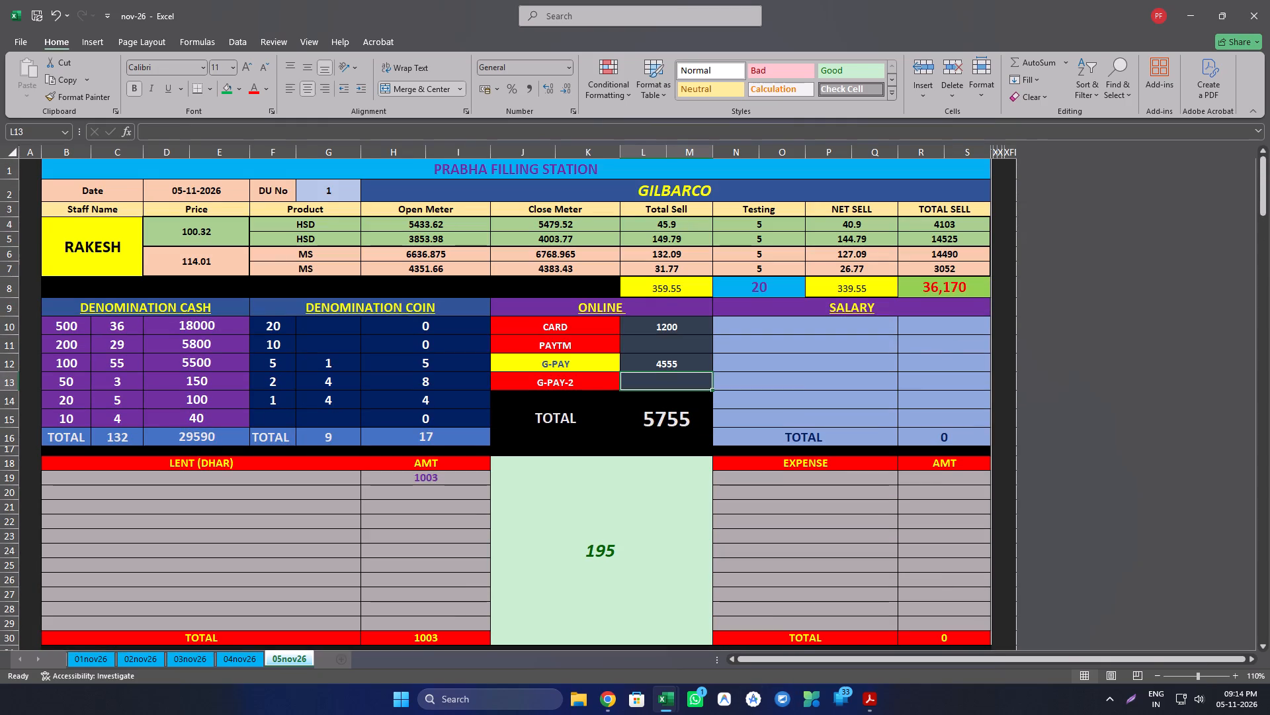
pyautogui.scroll(-3, 773, 565)
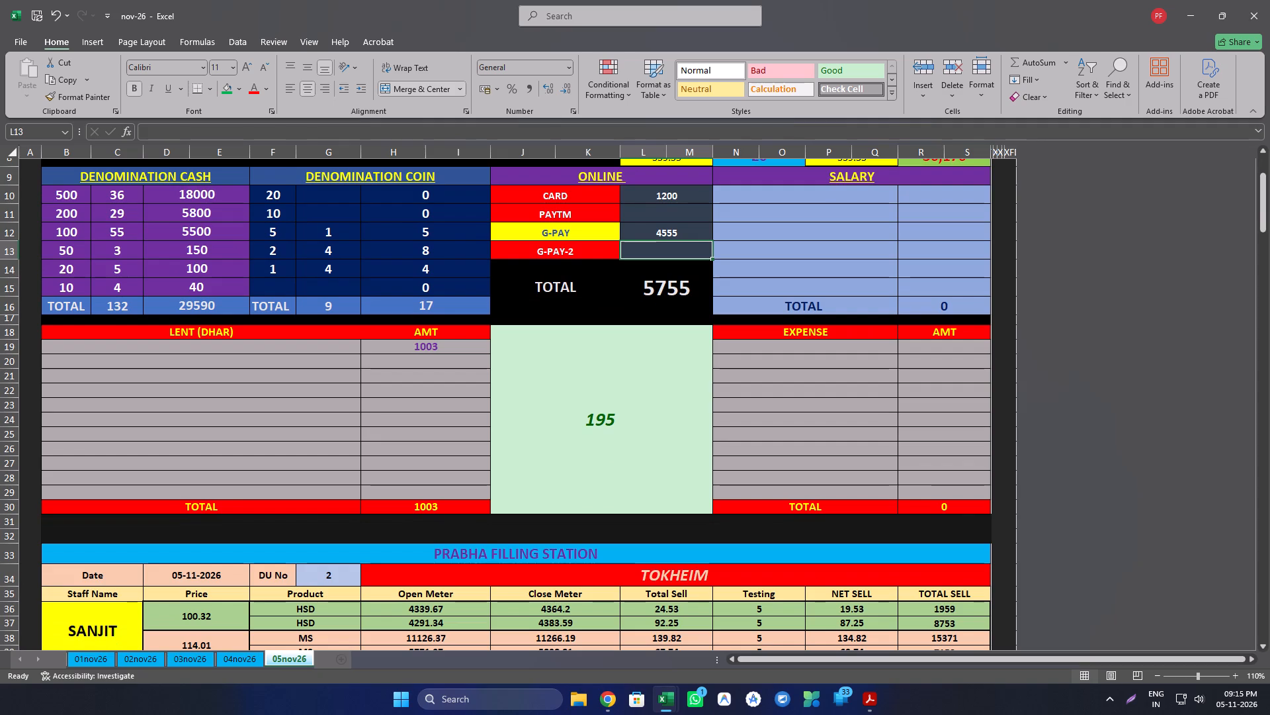
pyautogui.scroll(-17, 1058, 640)
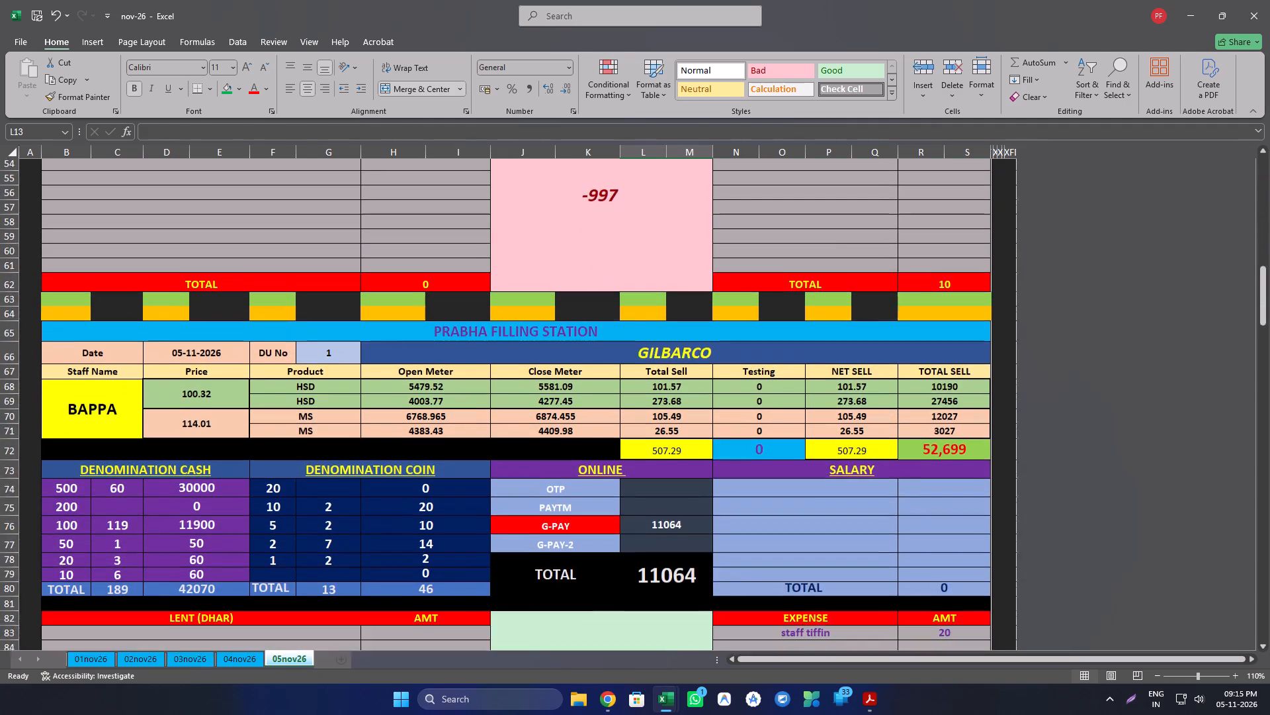
pyautogui.scroll(-2, 768, 542)
pyautogui.scroll(1, 768, 542)
pyautogui.scroll(-6, 768, 542)
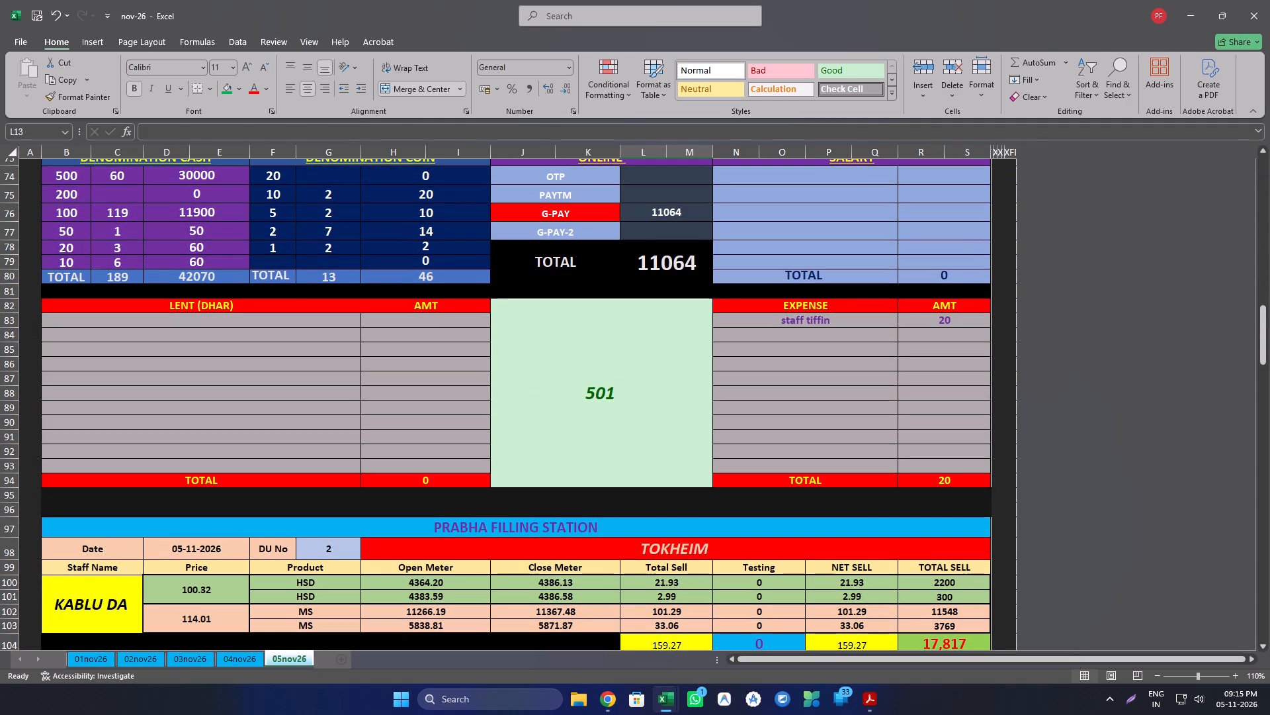
pyautogui.click(685, 211)
pyautogui.write('10864')
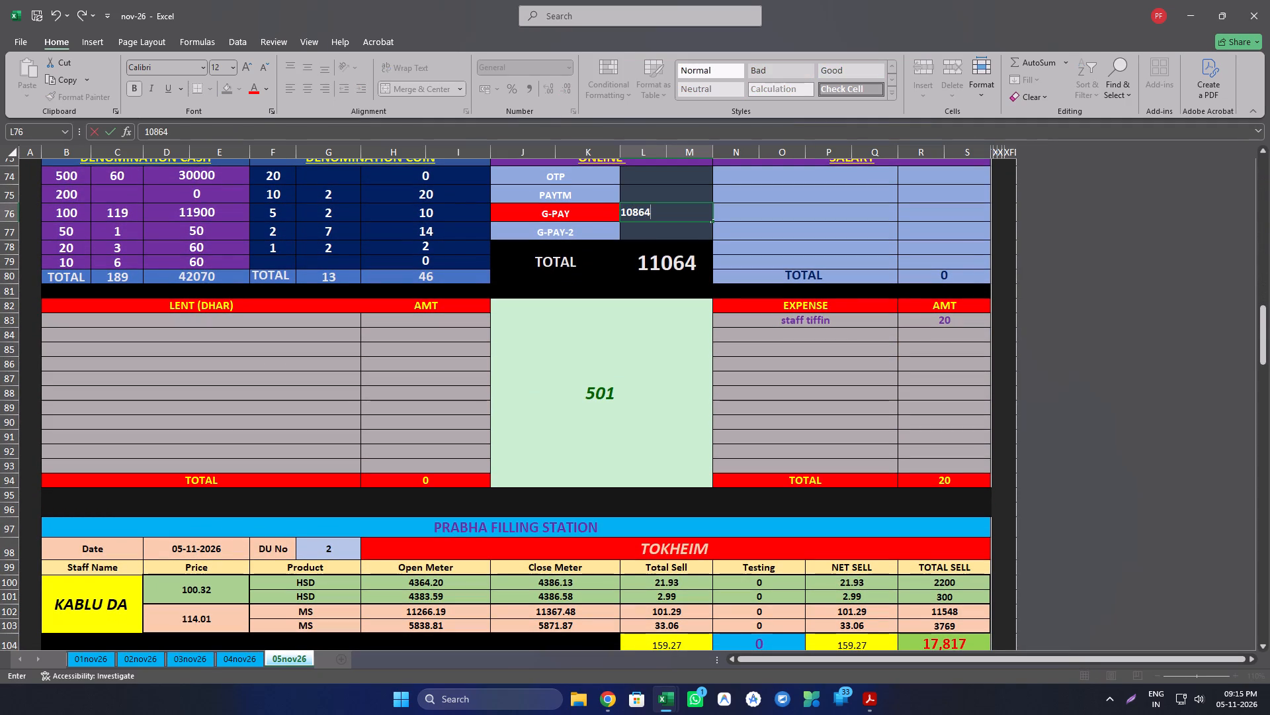
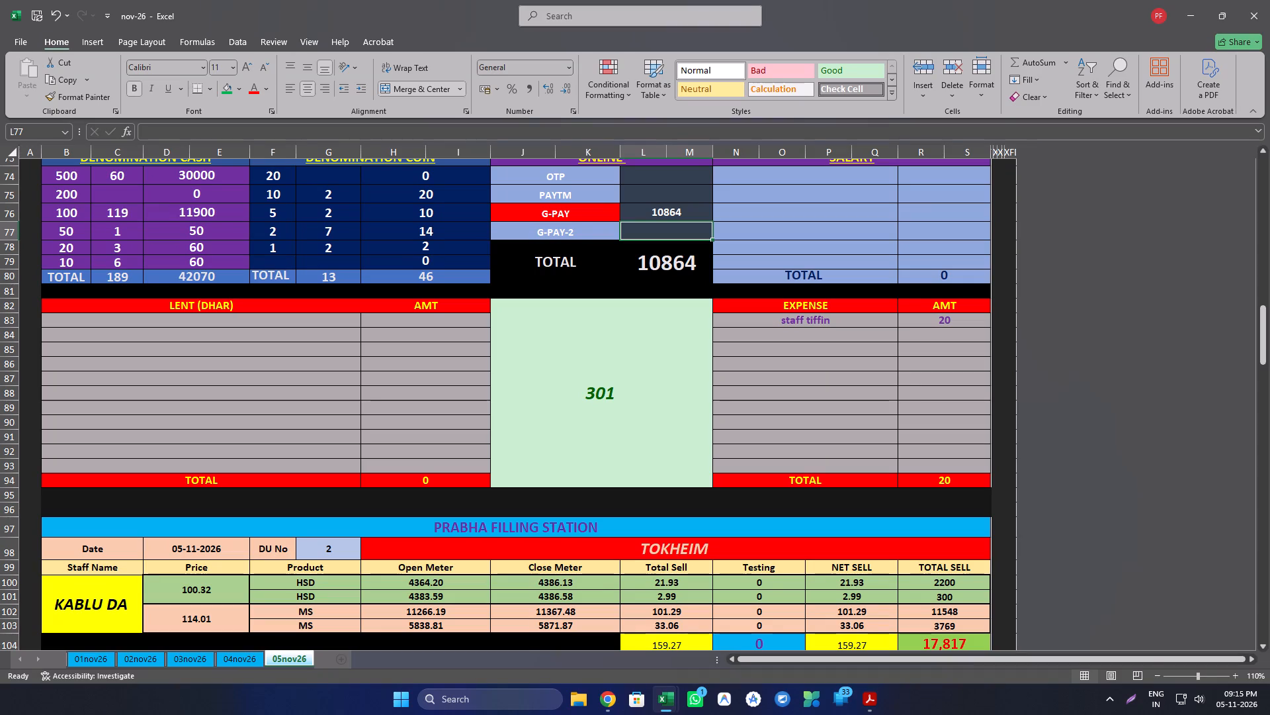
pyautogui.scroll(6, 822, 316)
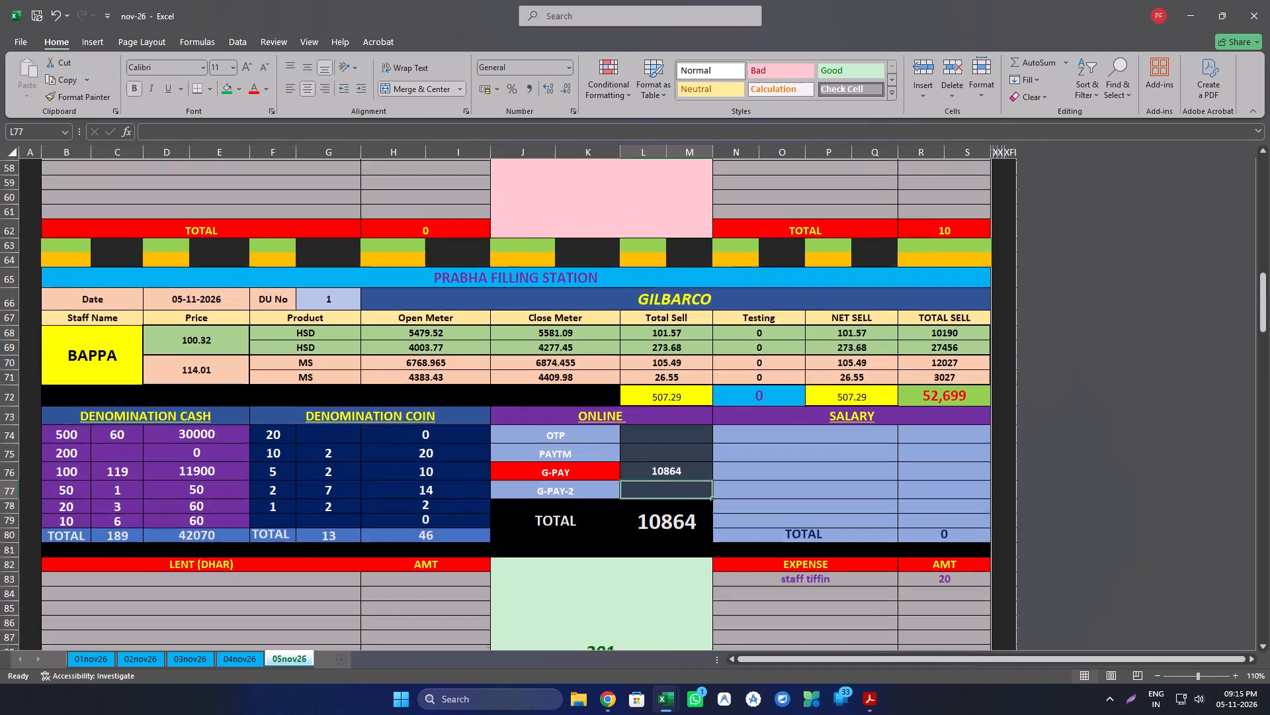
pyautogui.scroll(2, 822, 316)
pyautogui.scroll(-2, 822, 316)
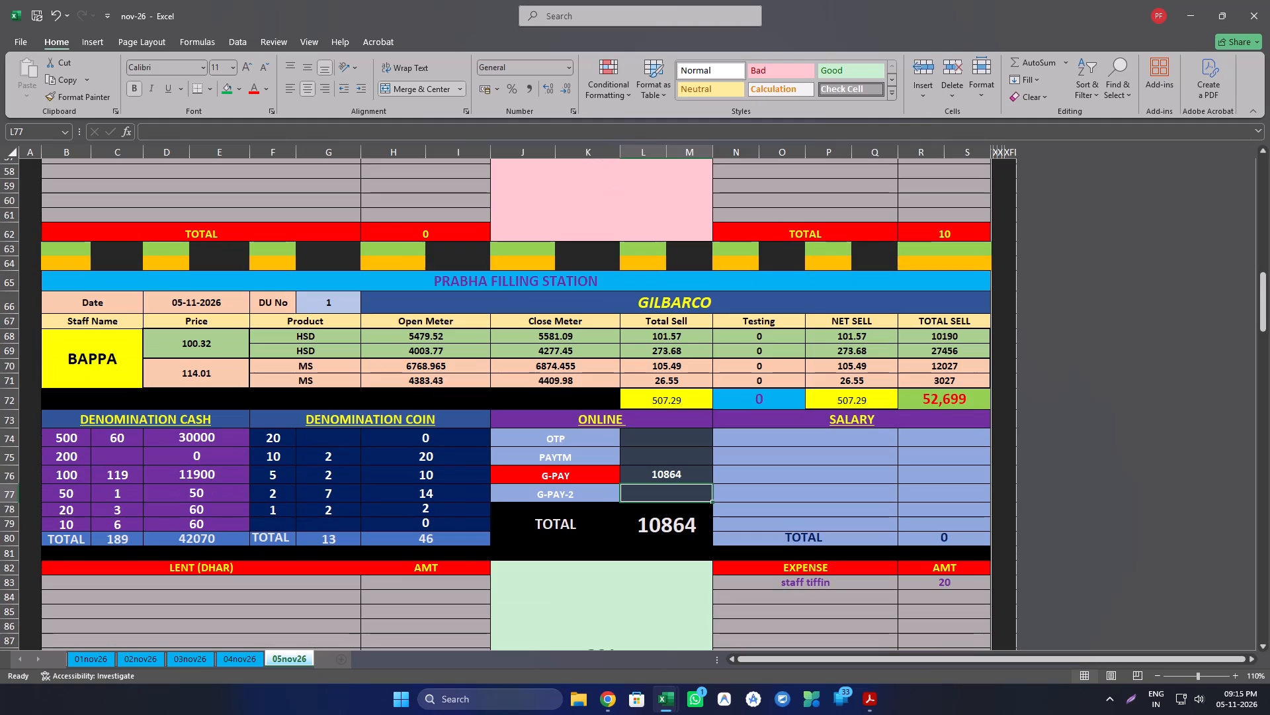
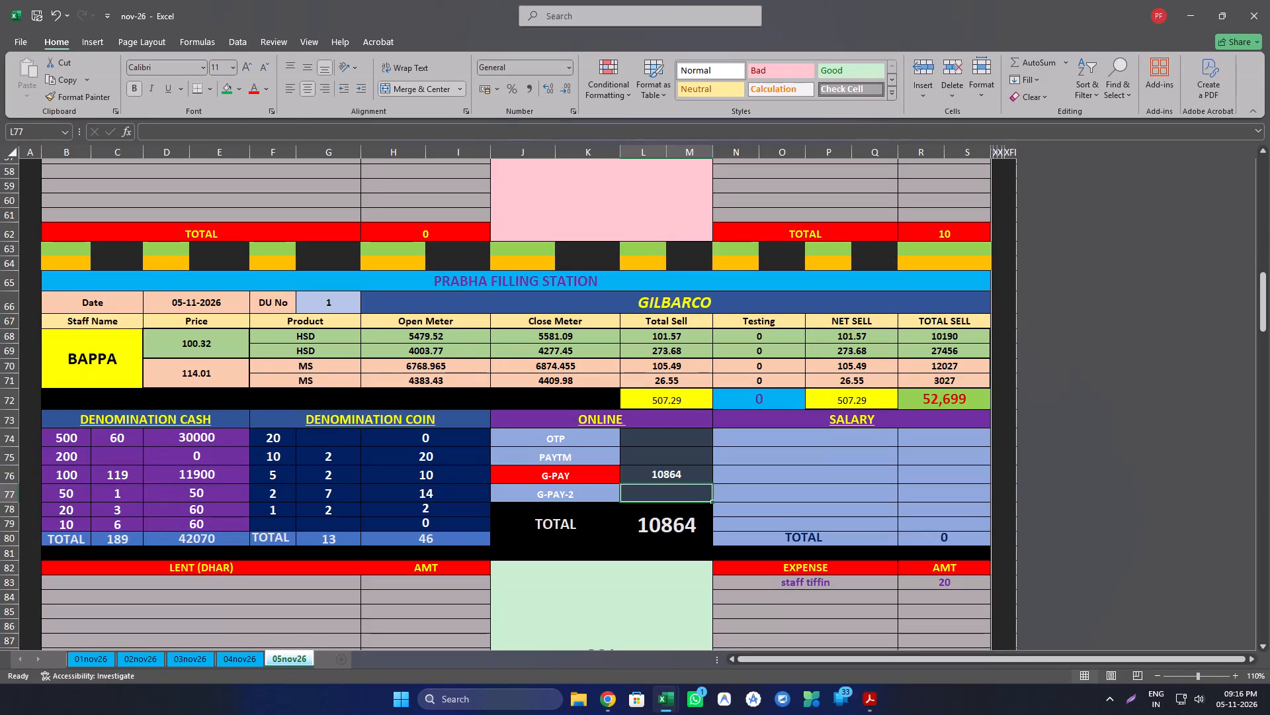
# Correct Bappa's cash denomination counts to 59 for the 500 notes and 1 for the 200 notes.
pyautogui.click(118, 432)
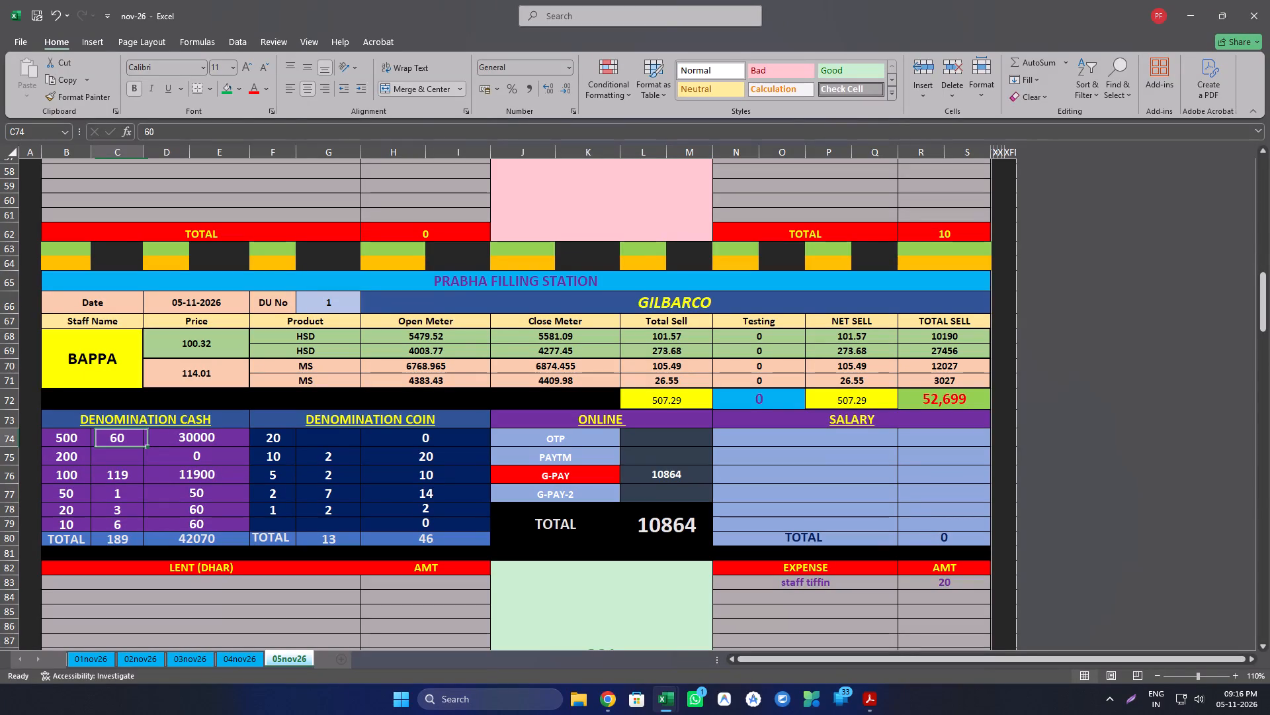
pyautogui.write('59')
pyautogui.press('Return')
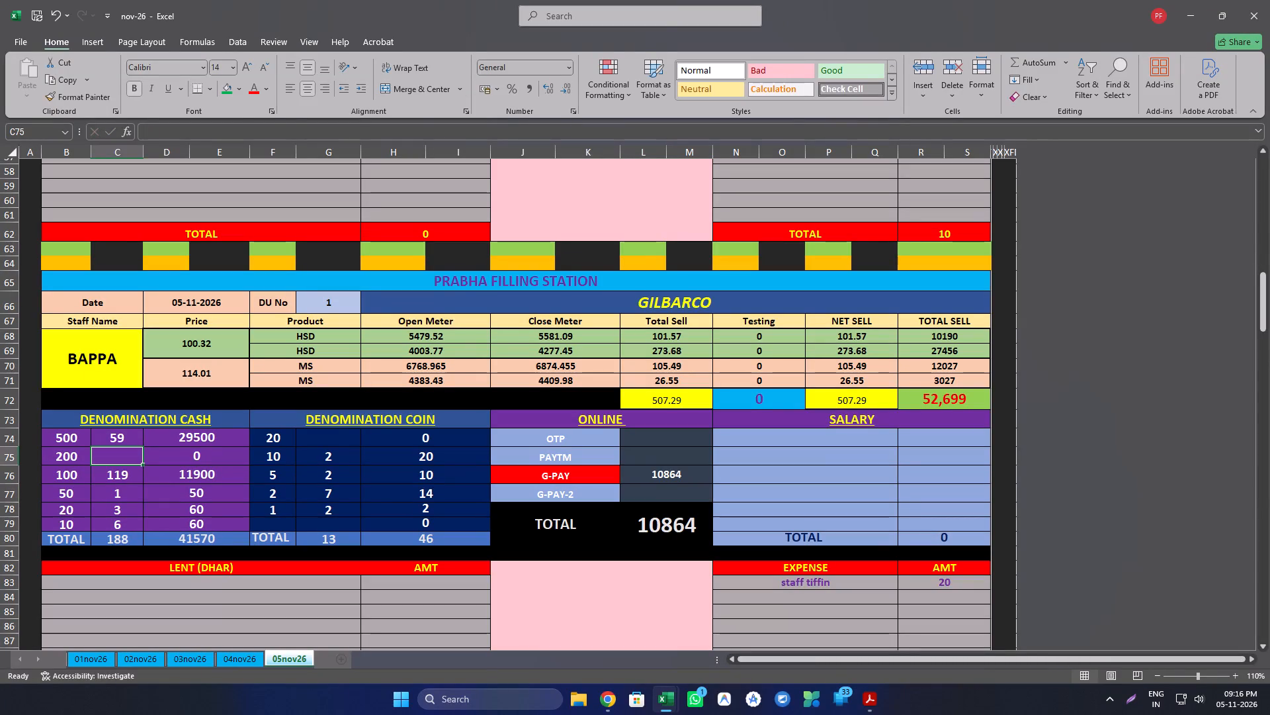
pyautogui.scroll(-4, 598, 422)
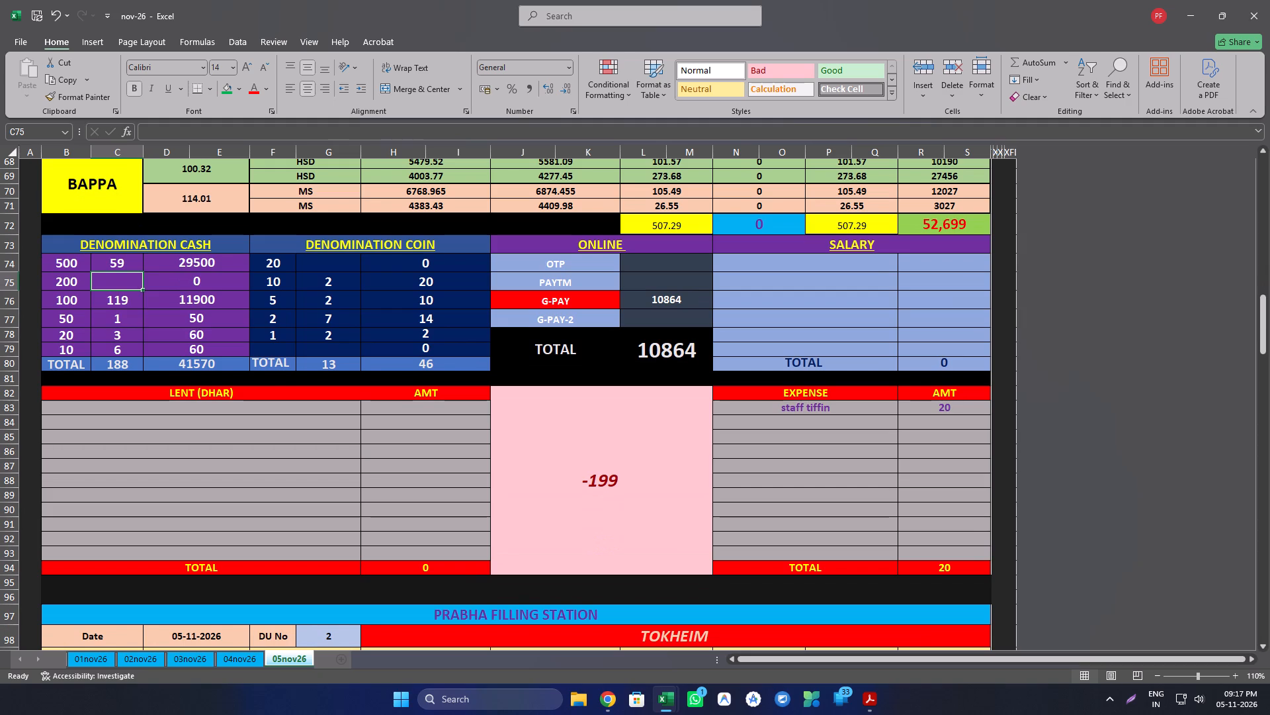
pyautogui.press('1')
pyautogui.press('Return')
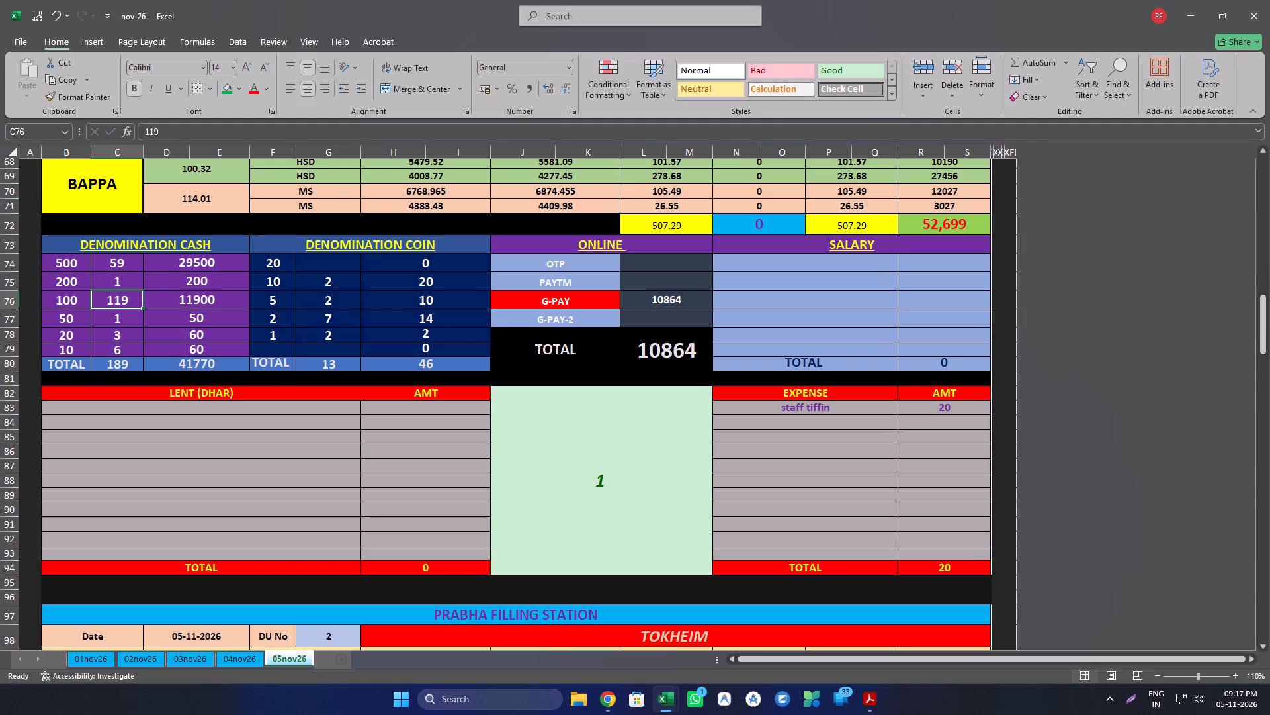
# Review the staff blocks and the day summary with its expense, lent, online and shift cash sections on the 05nov26 sheet.
pyautogui.scroll(20, 657, 555)
pyautogui.scroll(8, 657, 555)
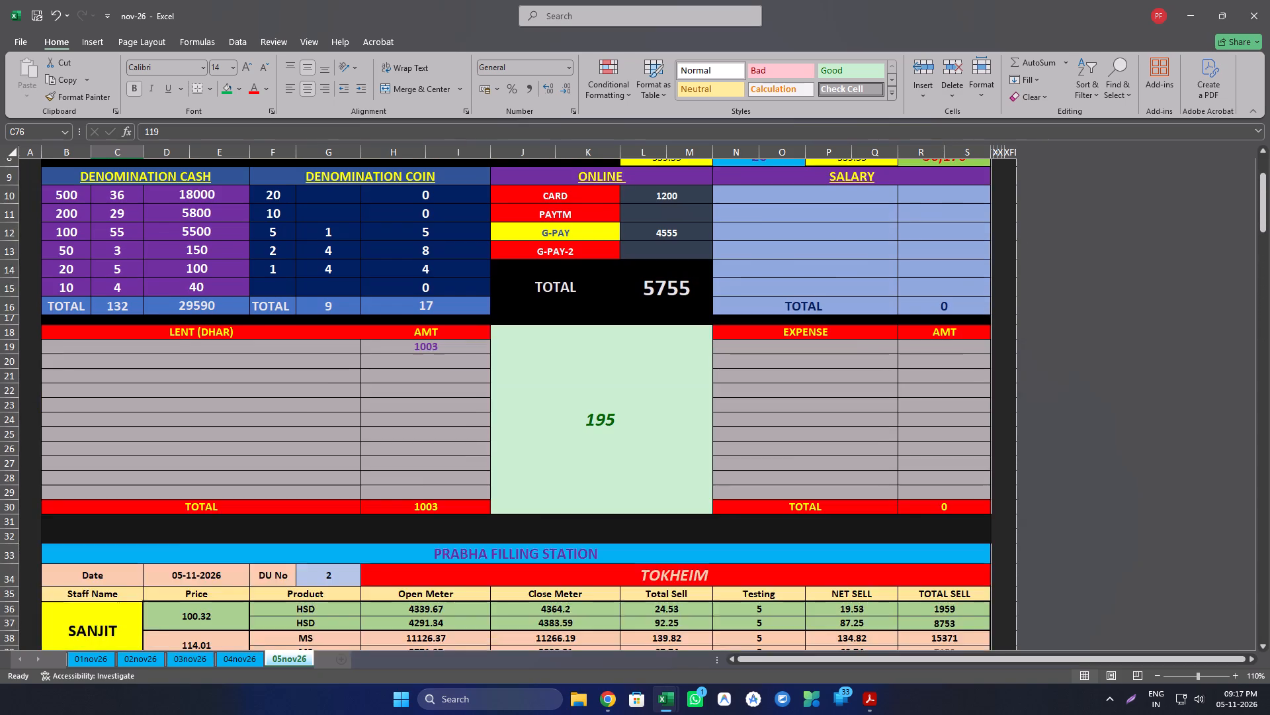
pyautogui.scroll(-20, 609, 484)
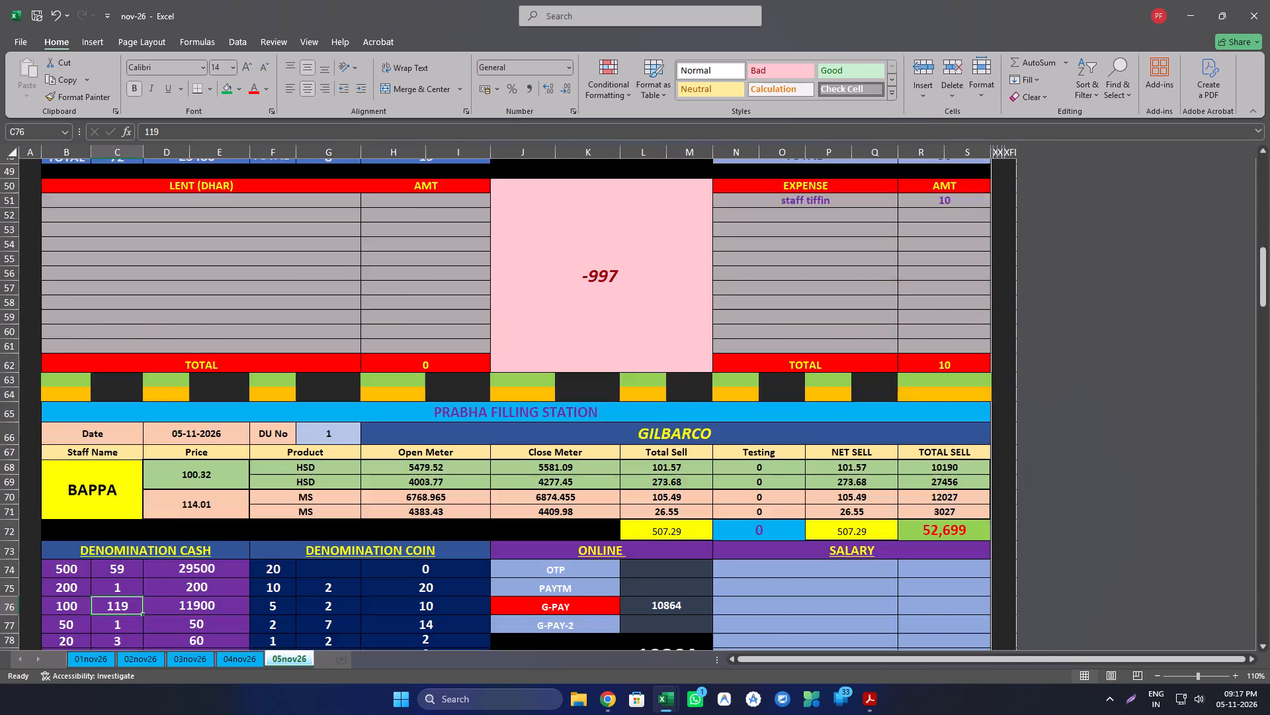
pyautogui.scroll(-11, 609, 485)
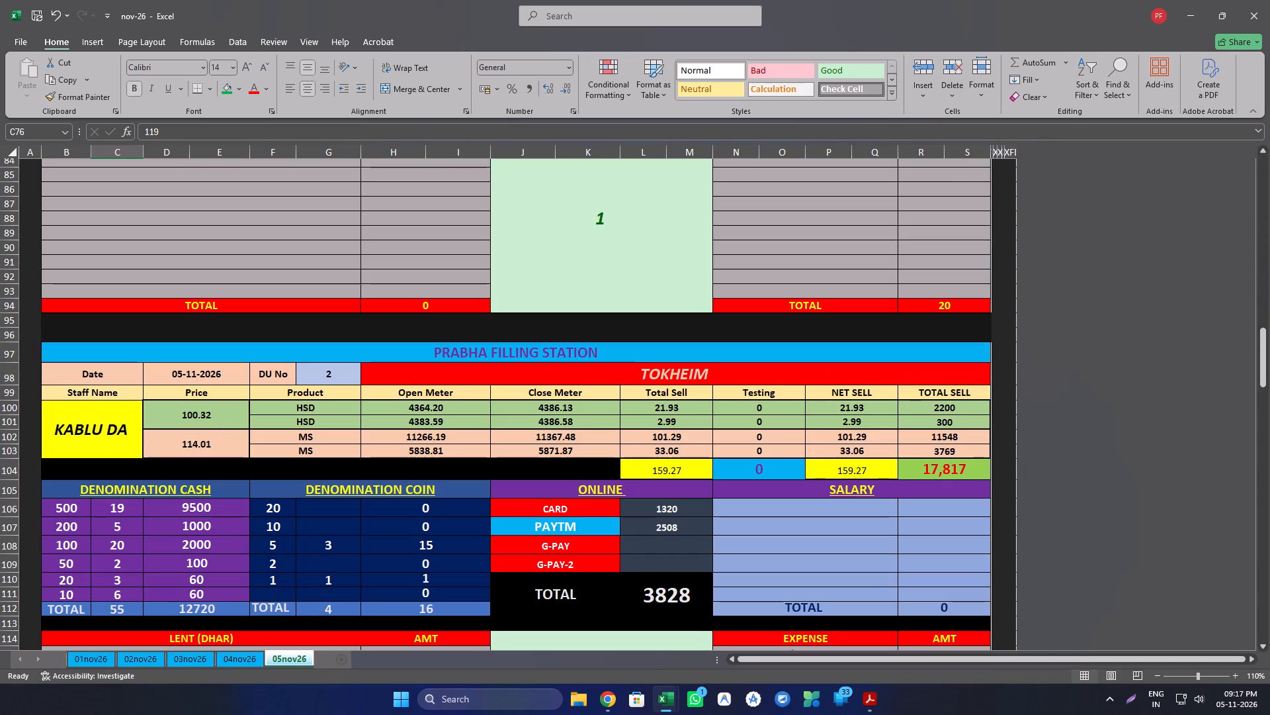
pyautogui.scroll(-19, 486, 399)
pyautogui.scroll(1, 550, 377)
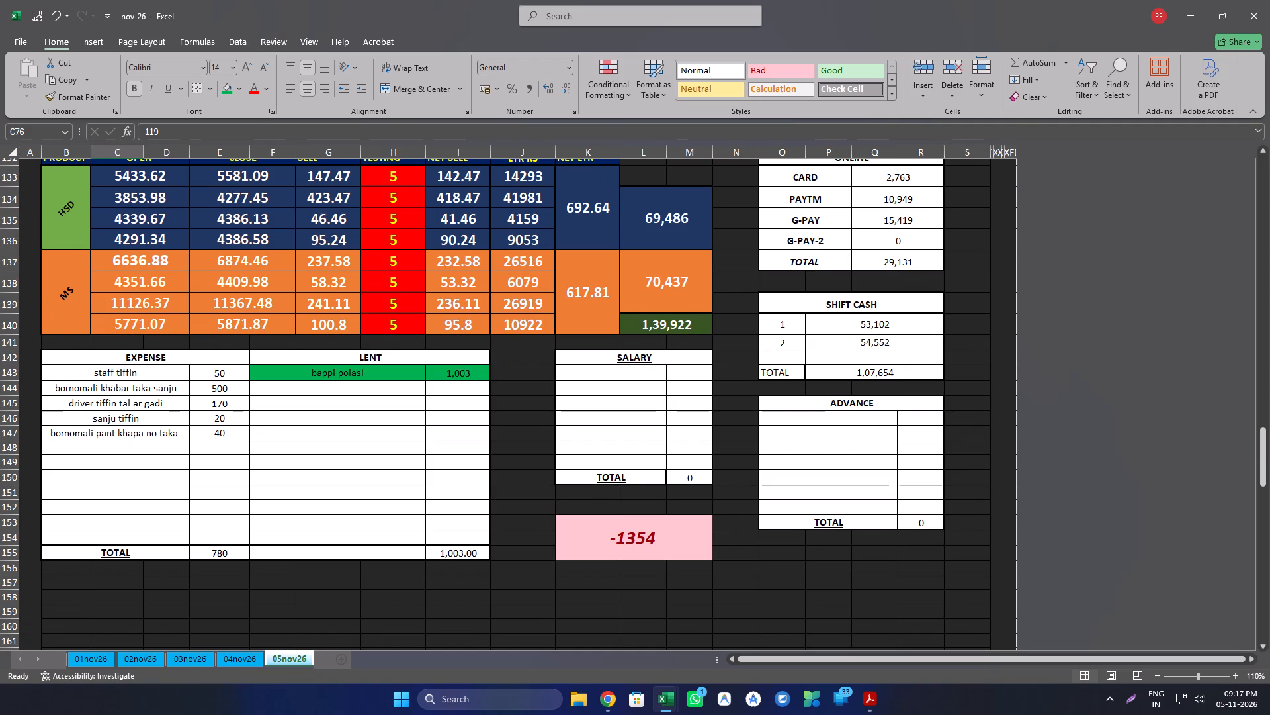
pyautogui.scroll(14, 550, 377)
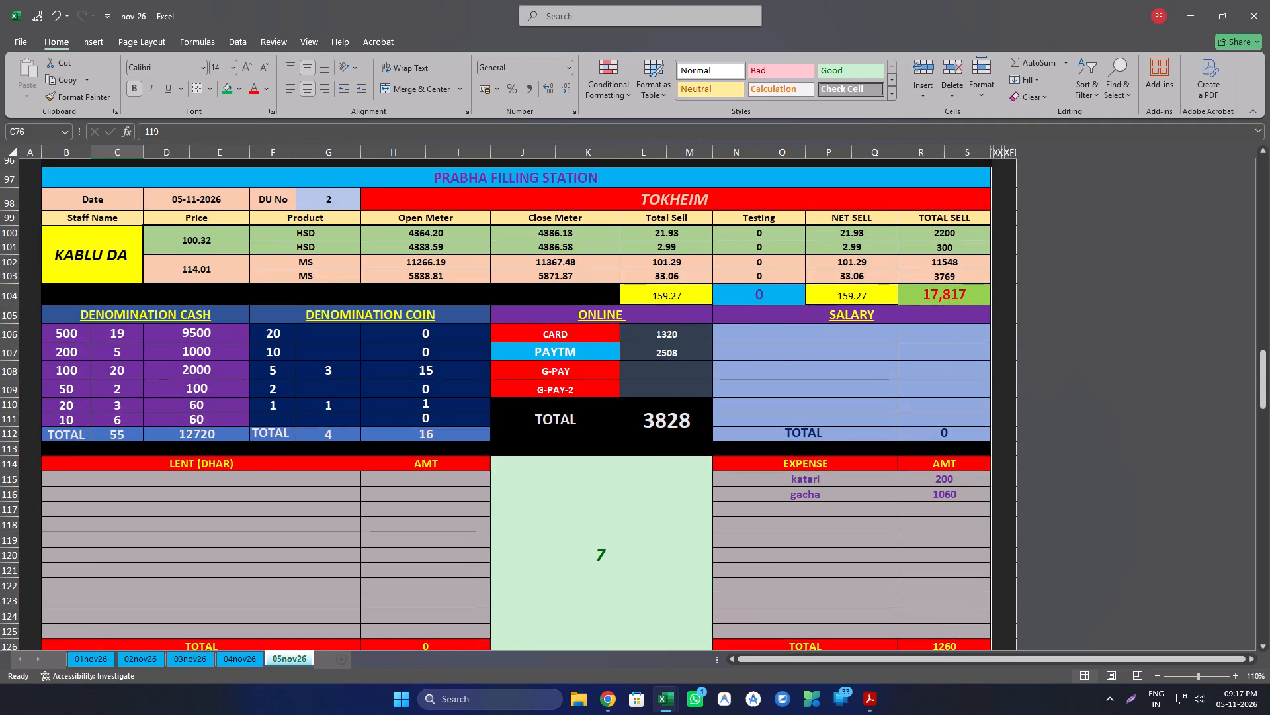
pyautogui.scroll(18, 550, 377)
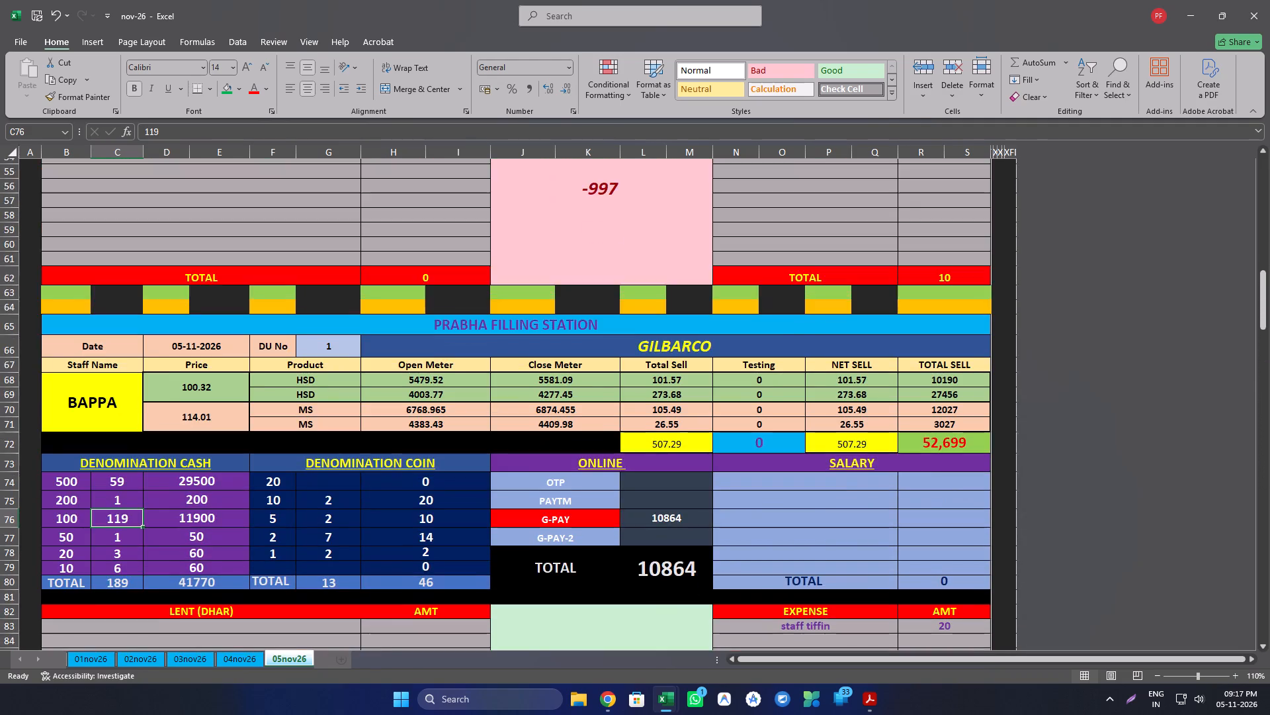
pyautogui.scroll(16, 550, 377)
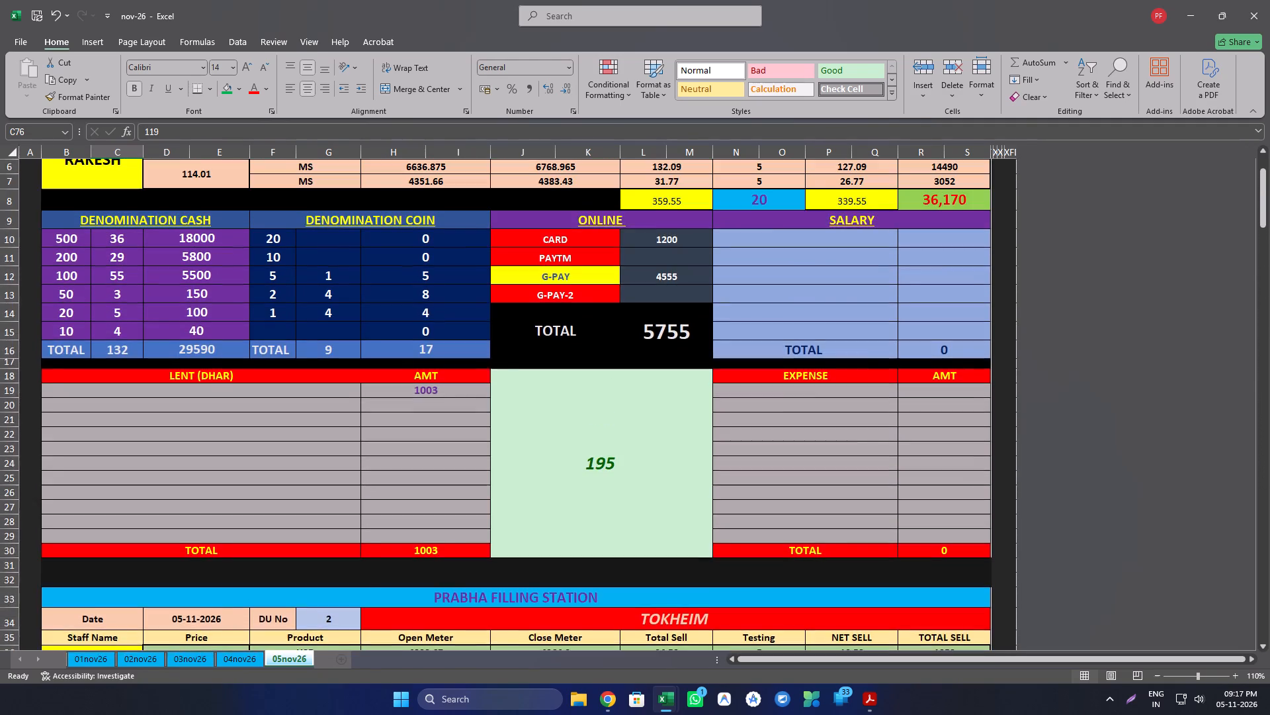
pyautogui.scroll(2, 550, 377)
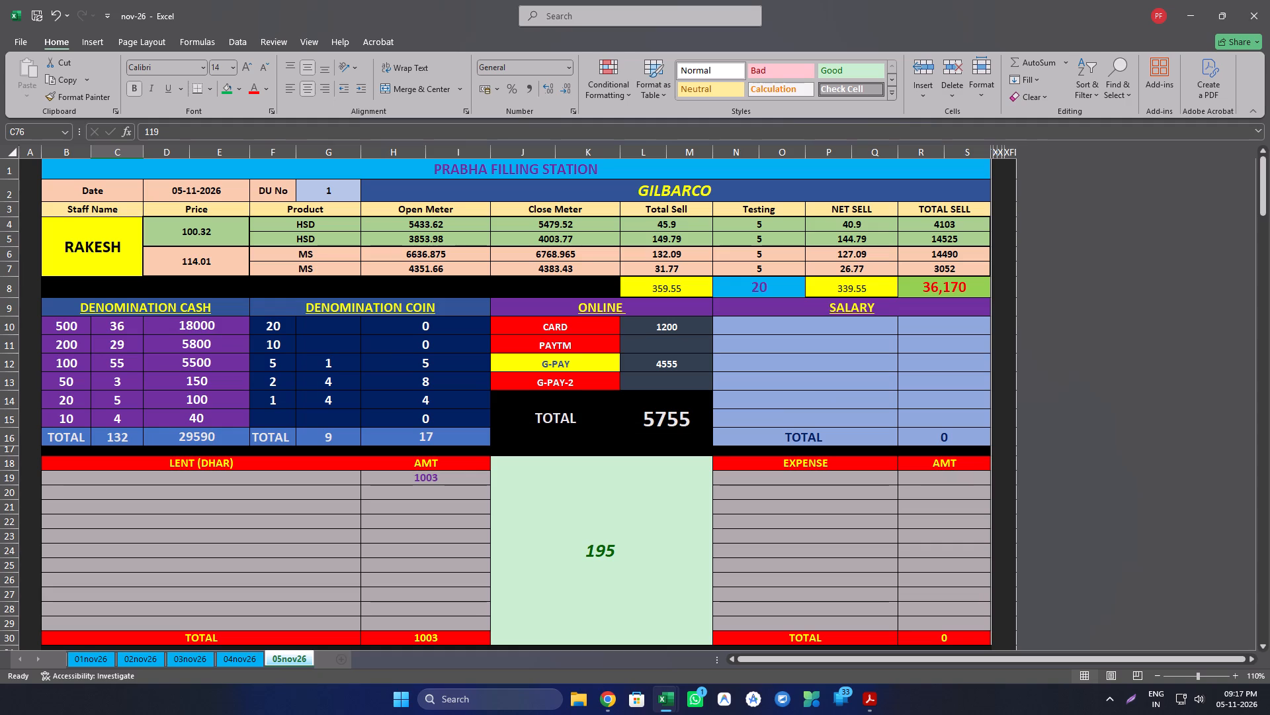
# Check Rakesh's G-PAY entry, and examine Sanjit's and Bappa's cash, online and expense figures and balances.
pyautogui.click(679, 364)
pyautogui.scroll(-14, 654, 568)
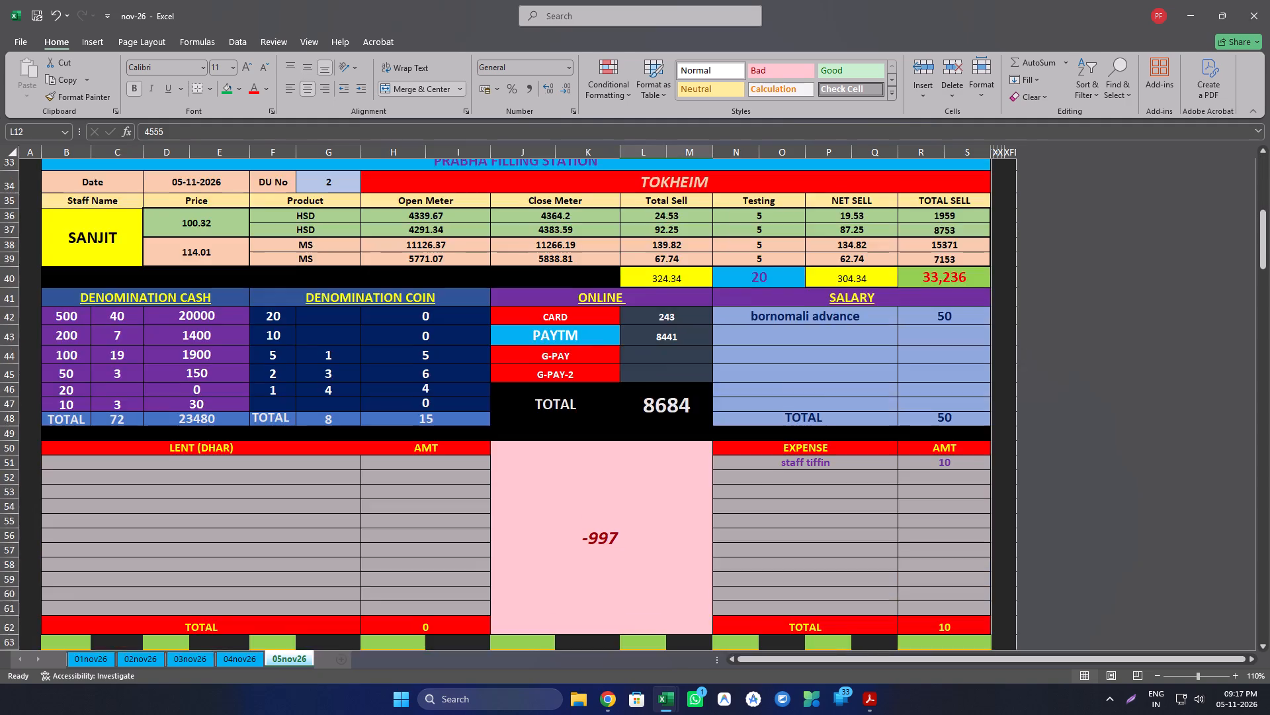
pyautogui.scroll(-3, 656, 553)
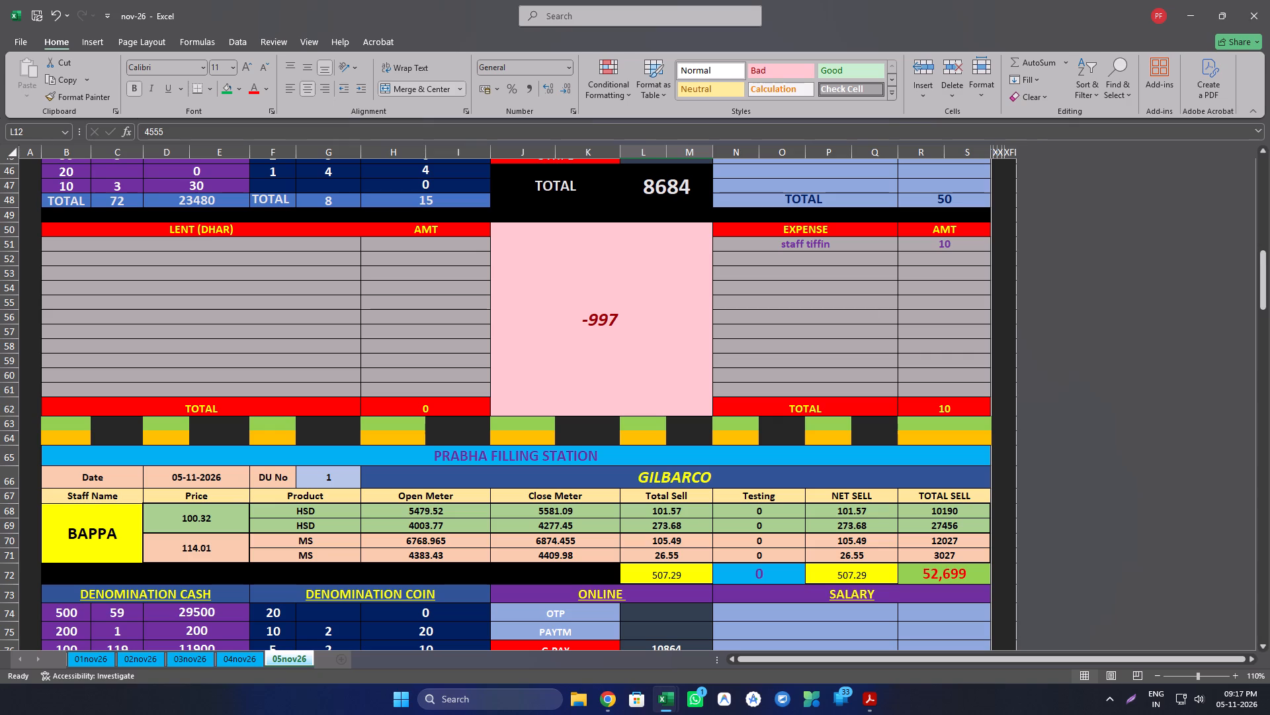
pyautogui.scroll(-5, 877, 558)
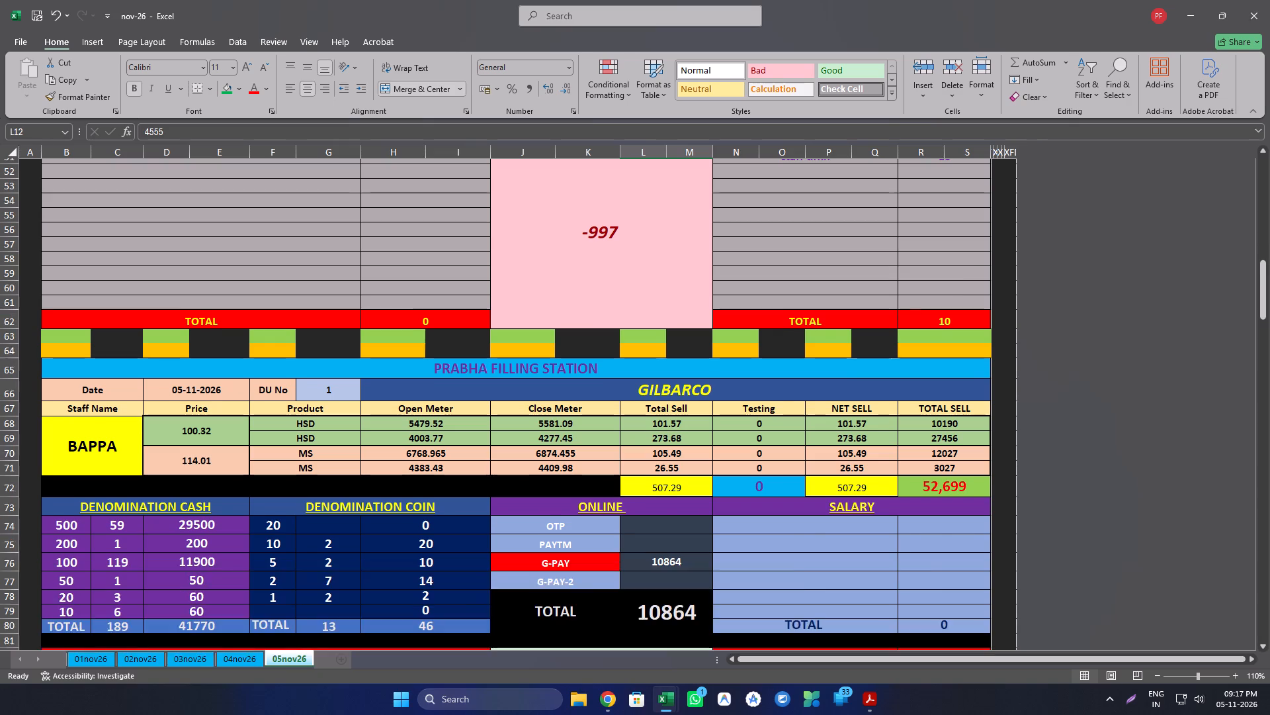
pyautogui.scroll(-7, 870, 555)
pyautogui.scroll(6, 865, 551)
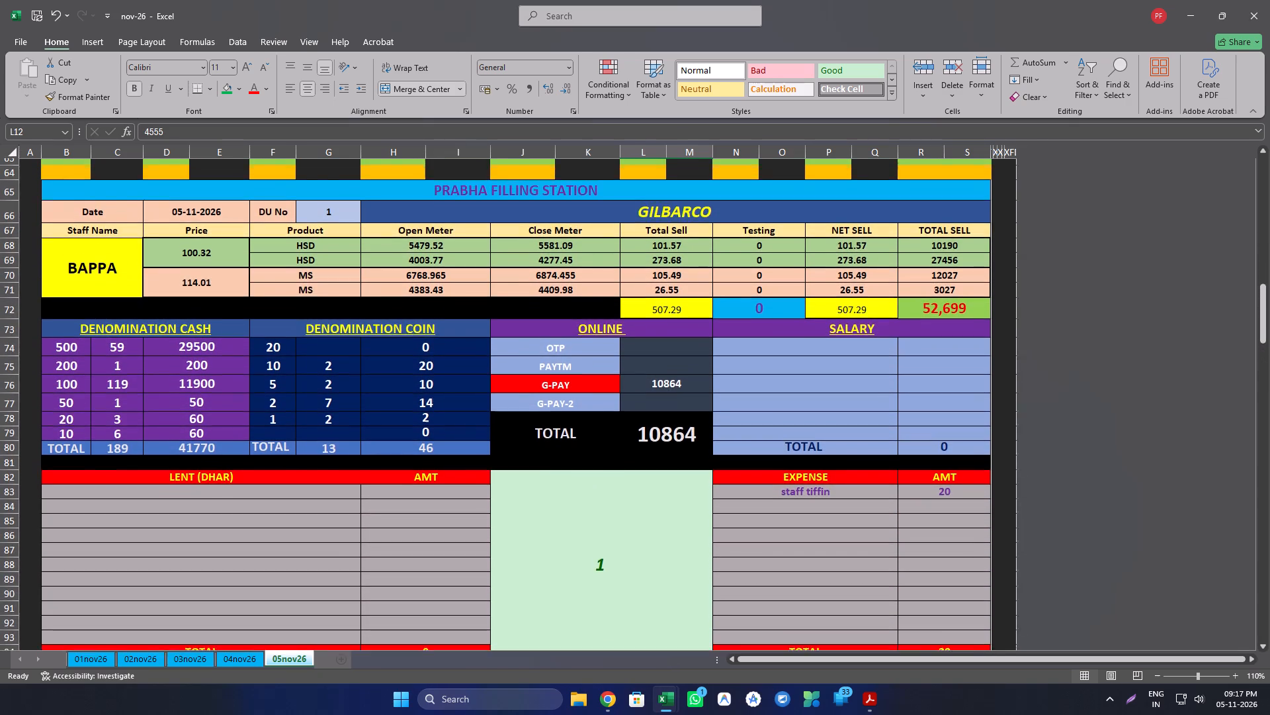
pyautogui.scroll(-1, 865, 551)
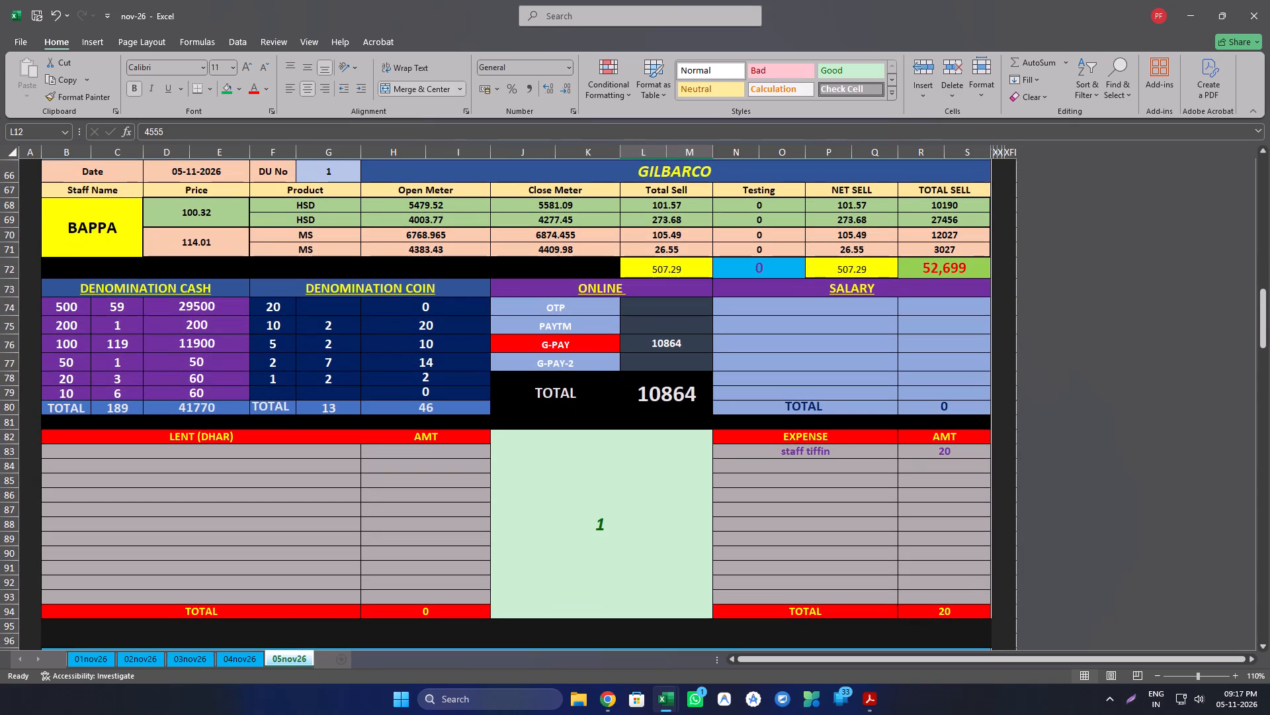
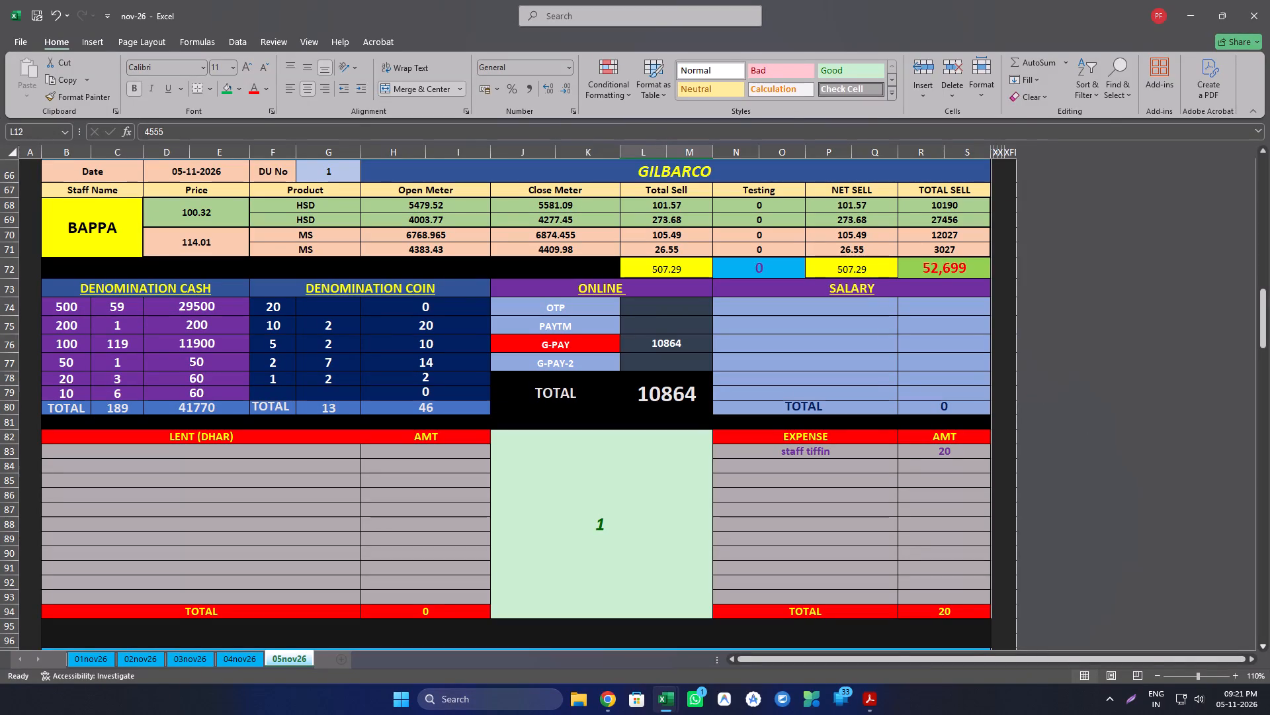
# Look back over Sanjit's block and Rakesh's block on the 05nov26 sheet, examining their cash, online, lent and balance figures.
pyautogui.scroll(16, 844, 573)
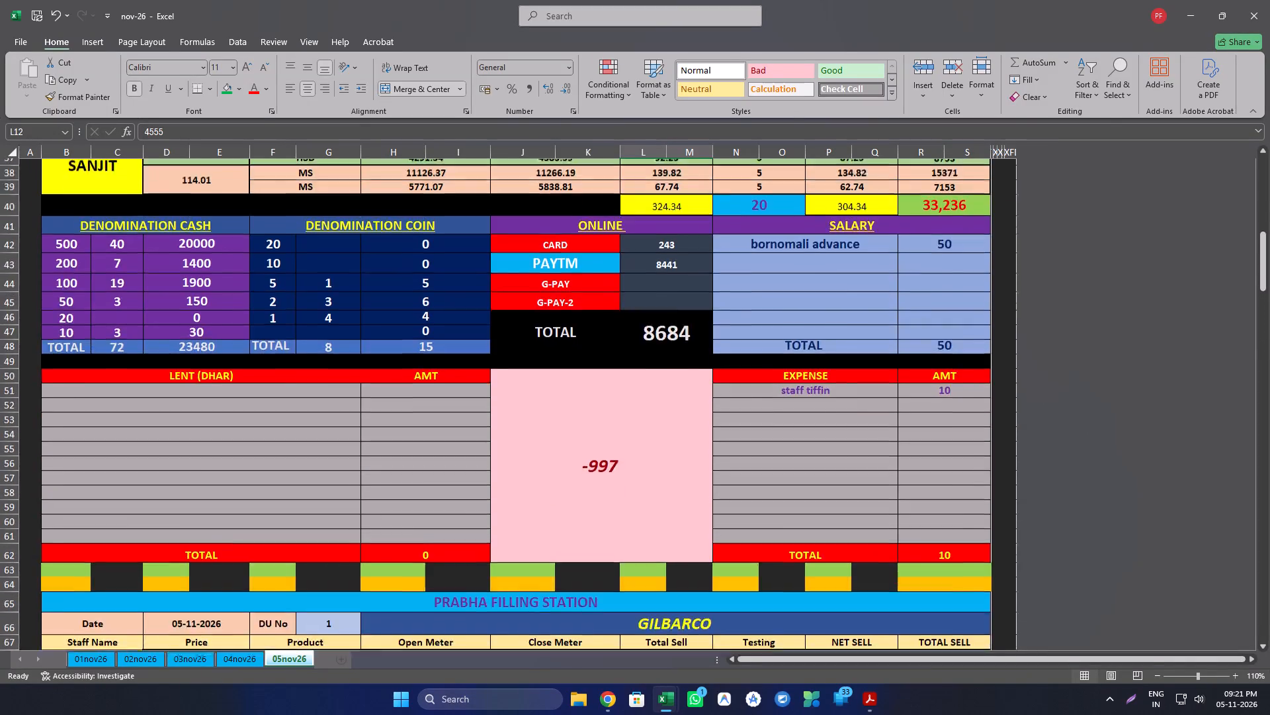
pyautogui.scroll(13, 843, 573)
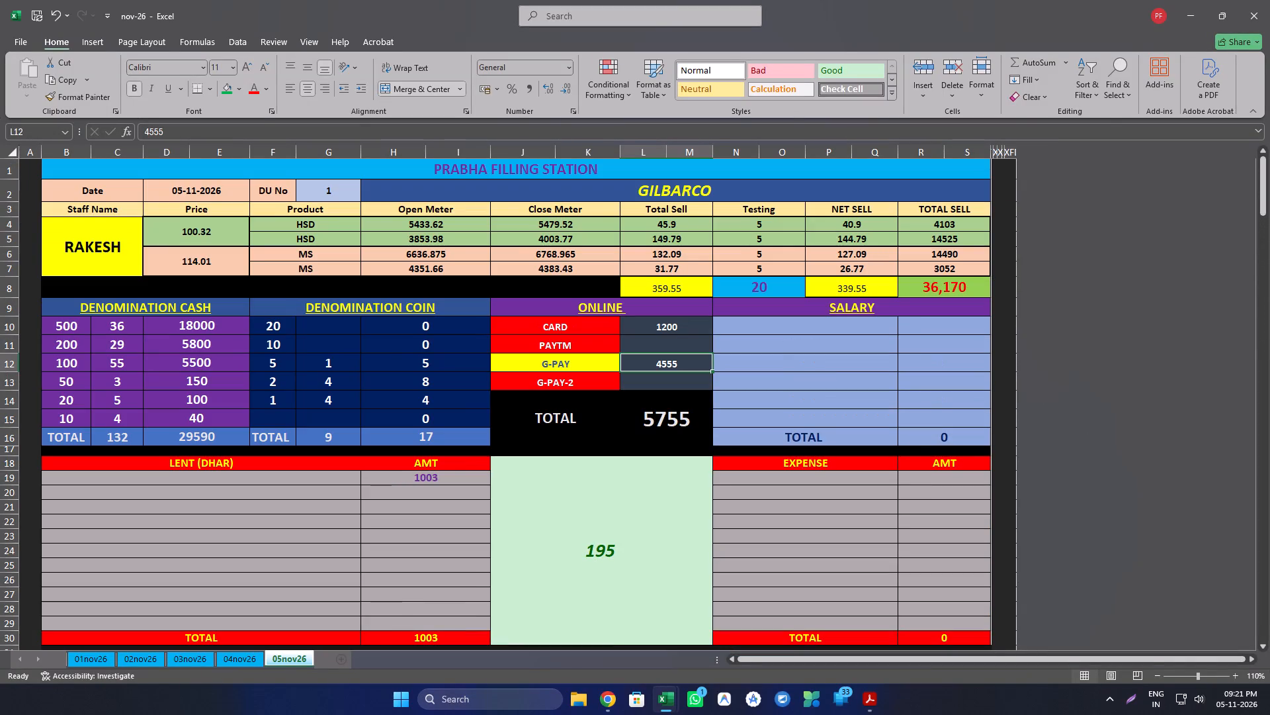
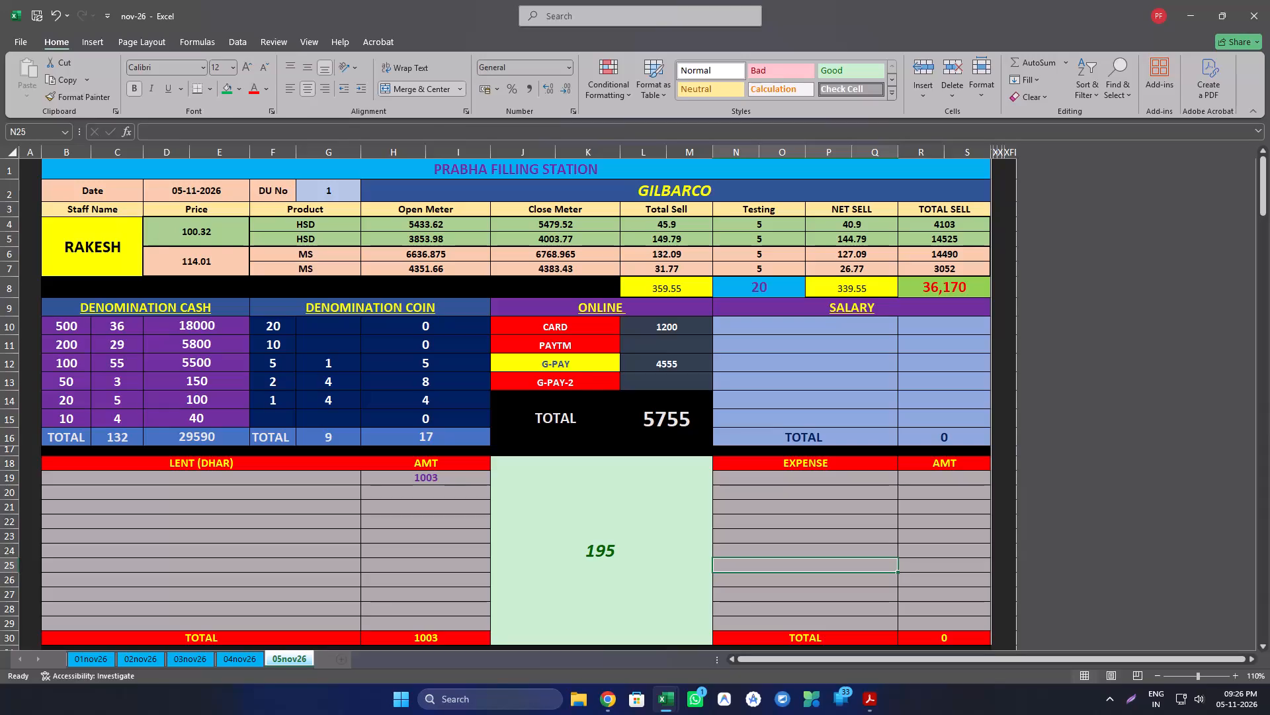
# Save the nov-26 workbook after reviewing Sanjit's block on the 05nov26 sheet.
pyautogui.scroll(-8, 894, 501)
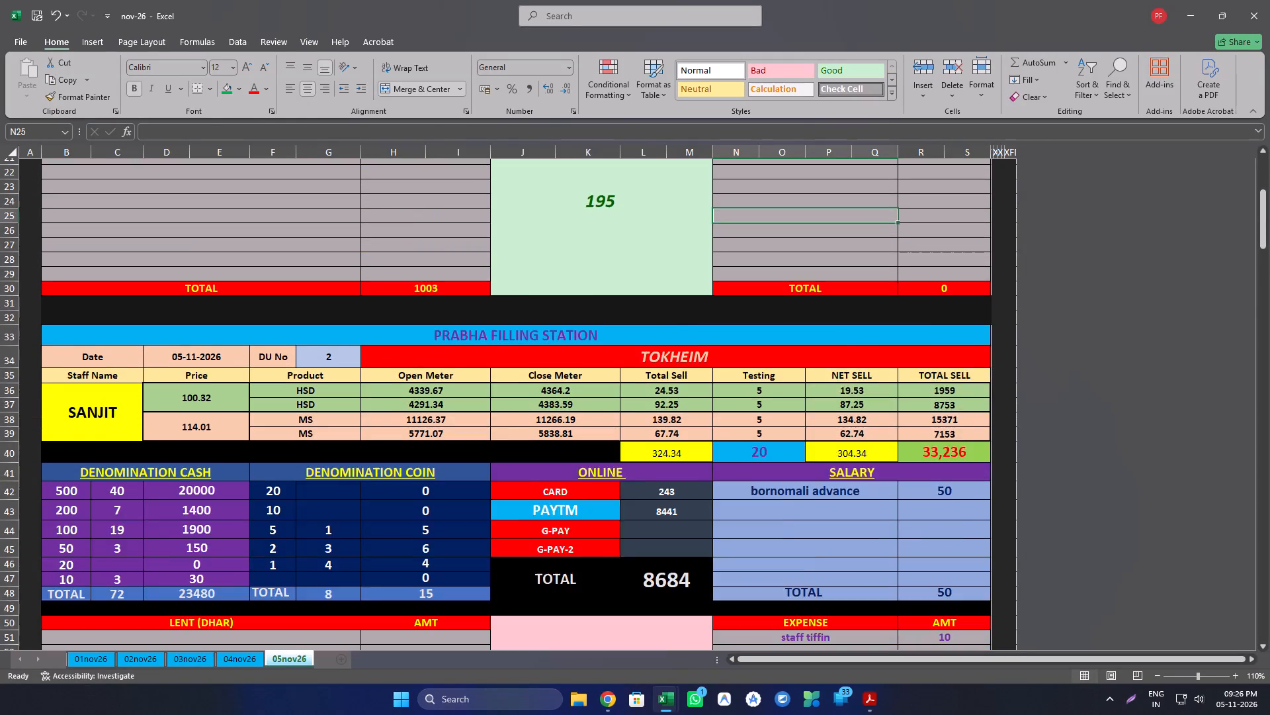
pyautogui.scroll(-5, 894, 493)
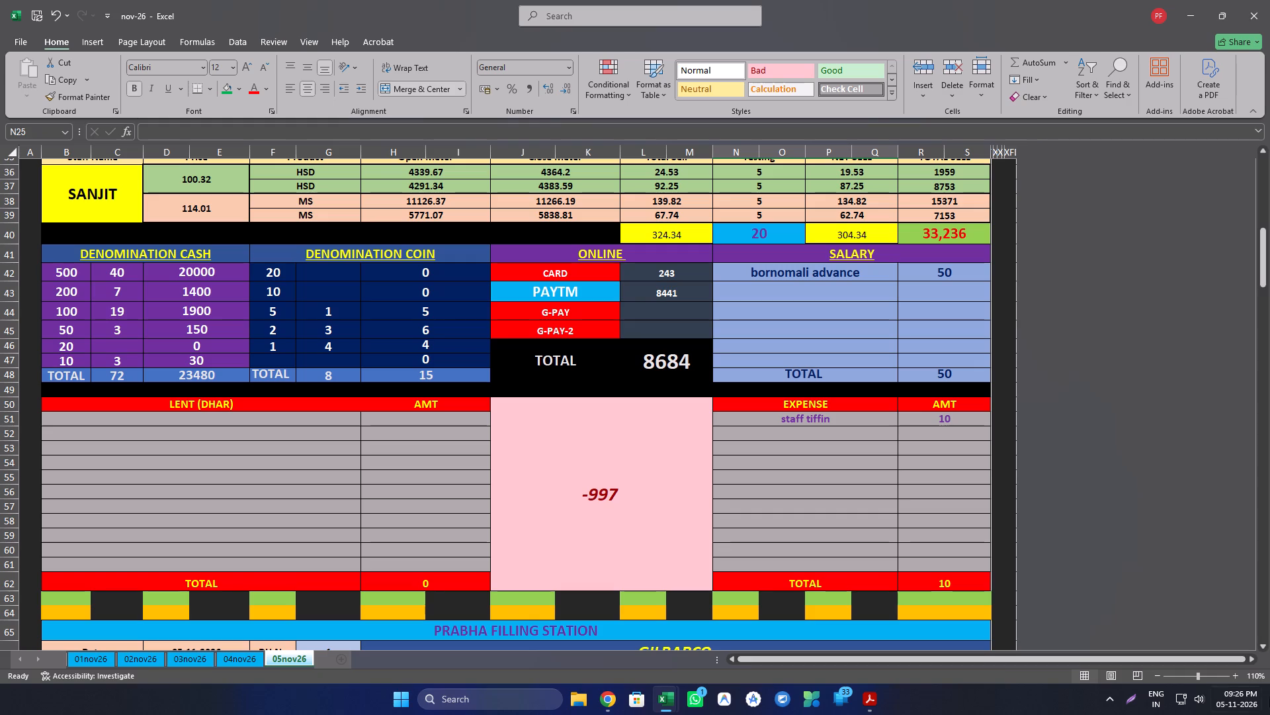
pyautogui.click(41, 13)
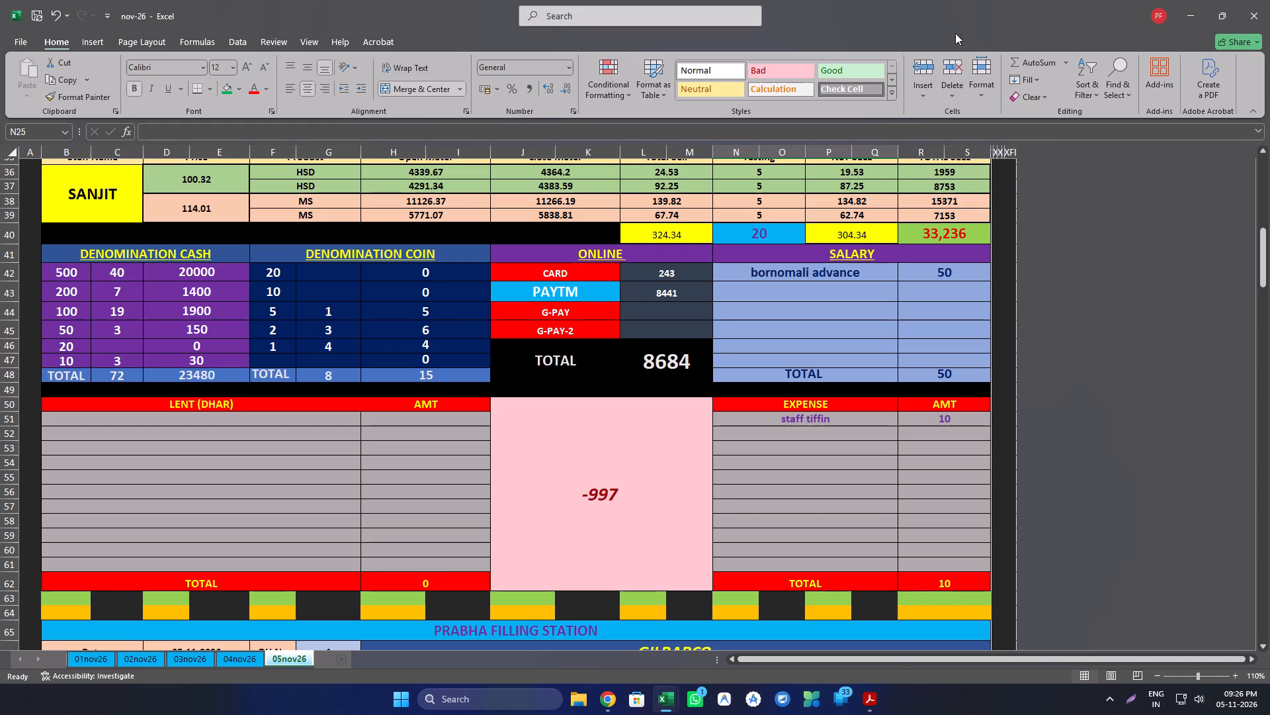